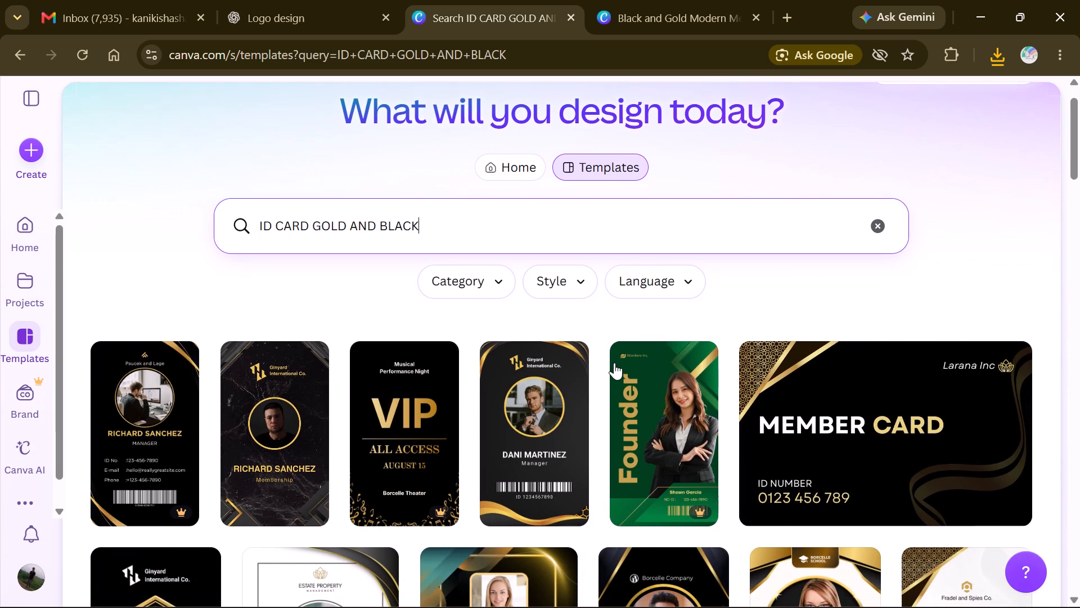
scroll(614, 363, "down", 1)
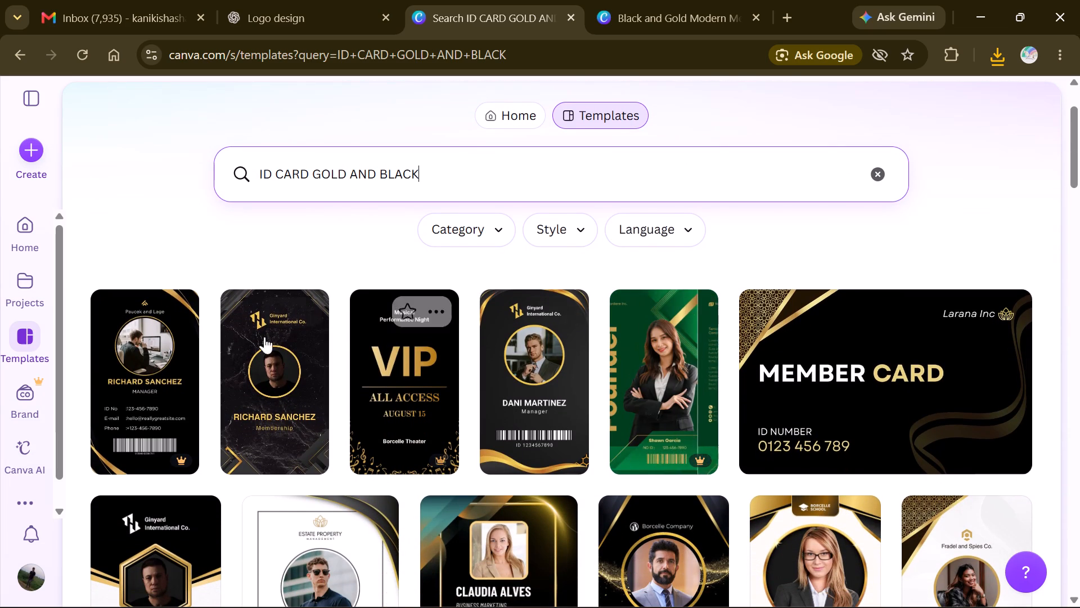
scroll(264, 391, "down", 2)
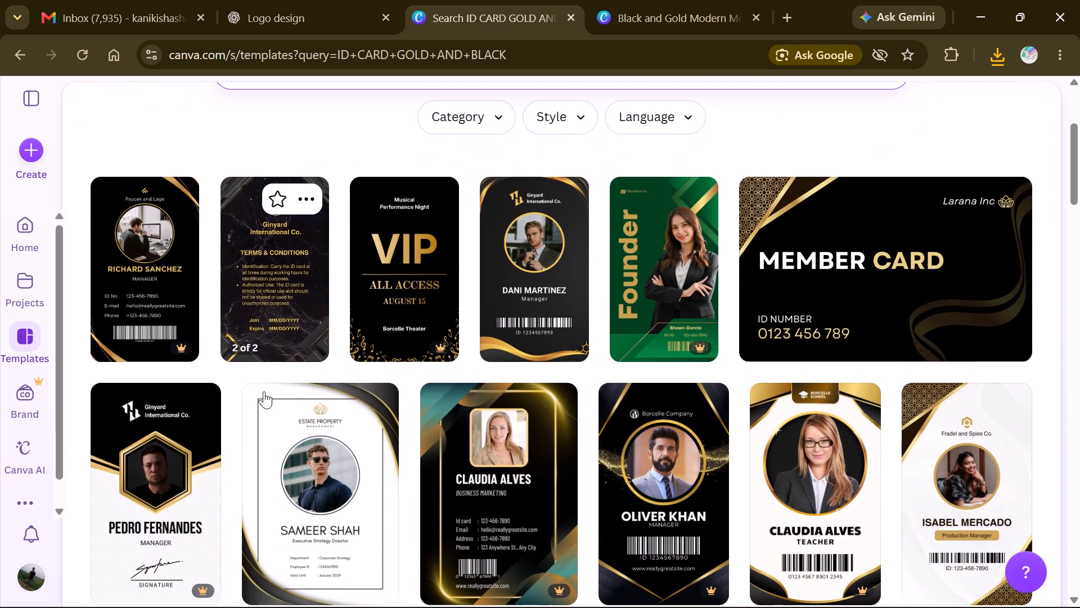
left_click(268, 257)
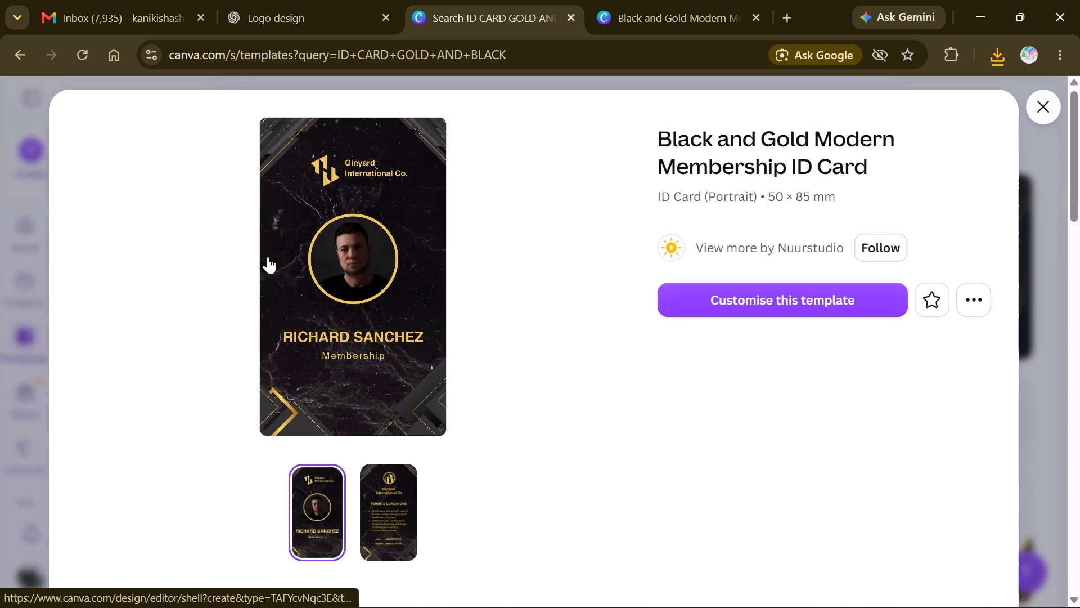
left_click(733, 303)
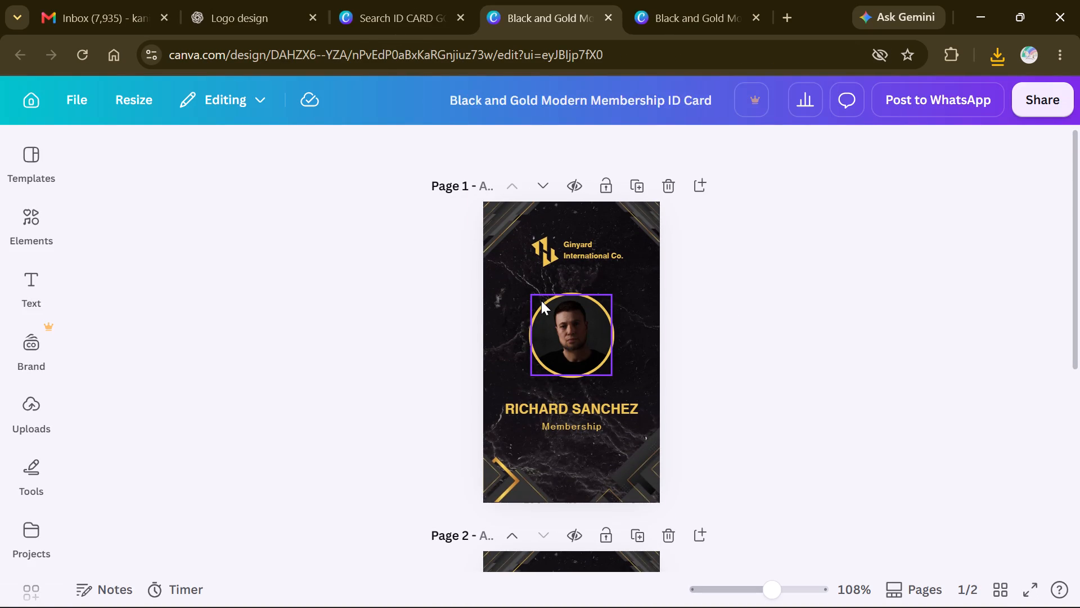
Delete all the template content from page 1 of the ID card design.
key("ctrl+a")
key("Delete")
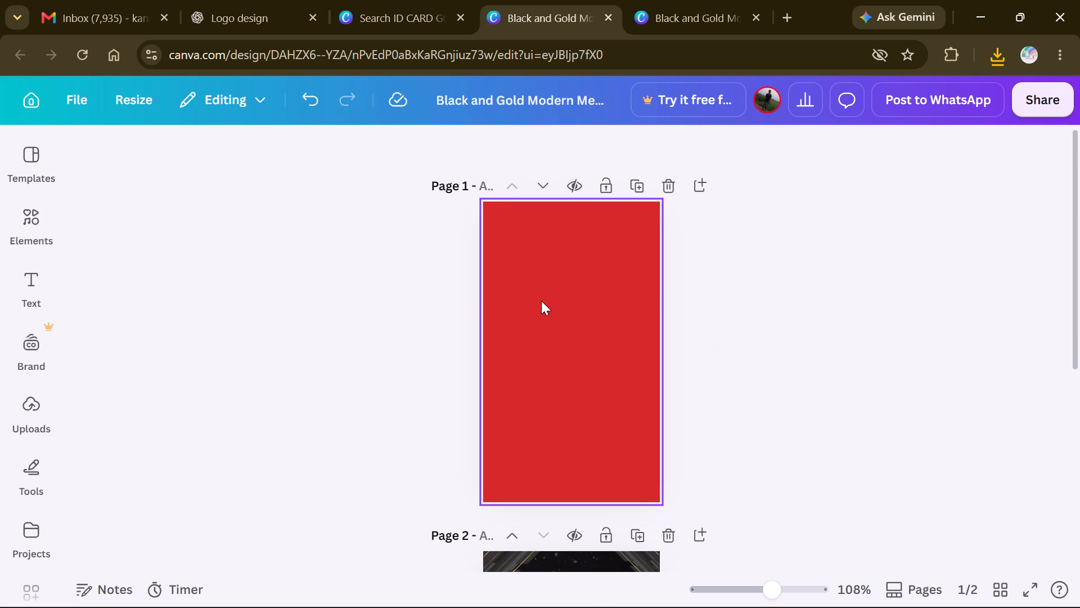
left_click(541, 301)
left_click(541, 301)
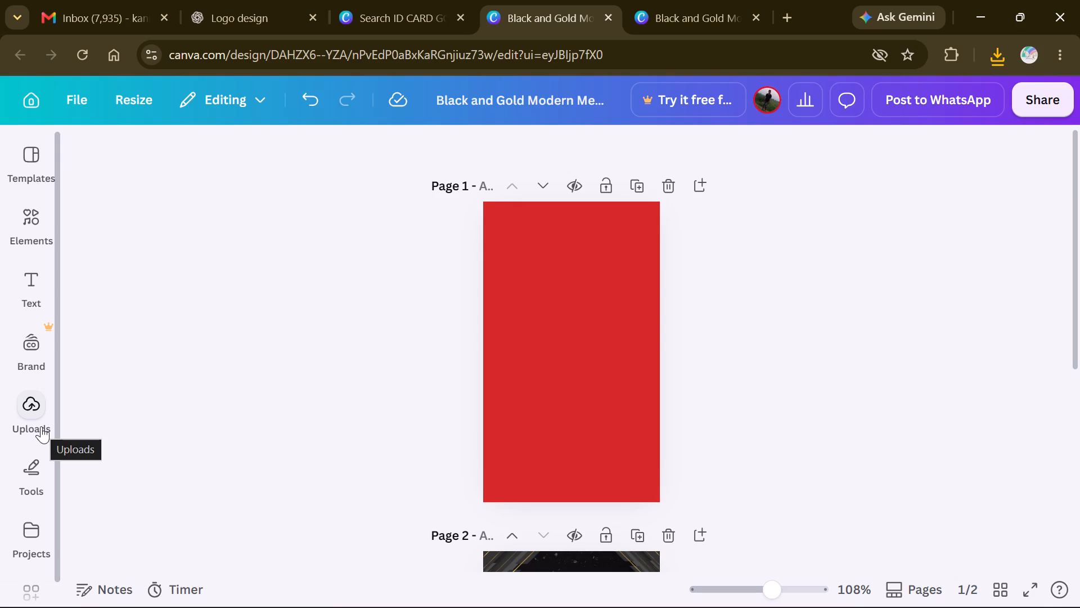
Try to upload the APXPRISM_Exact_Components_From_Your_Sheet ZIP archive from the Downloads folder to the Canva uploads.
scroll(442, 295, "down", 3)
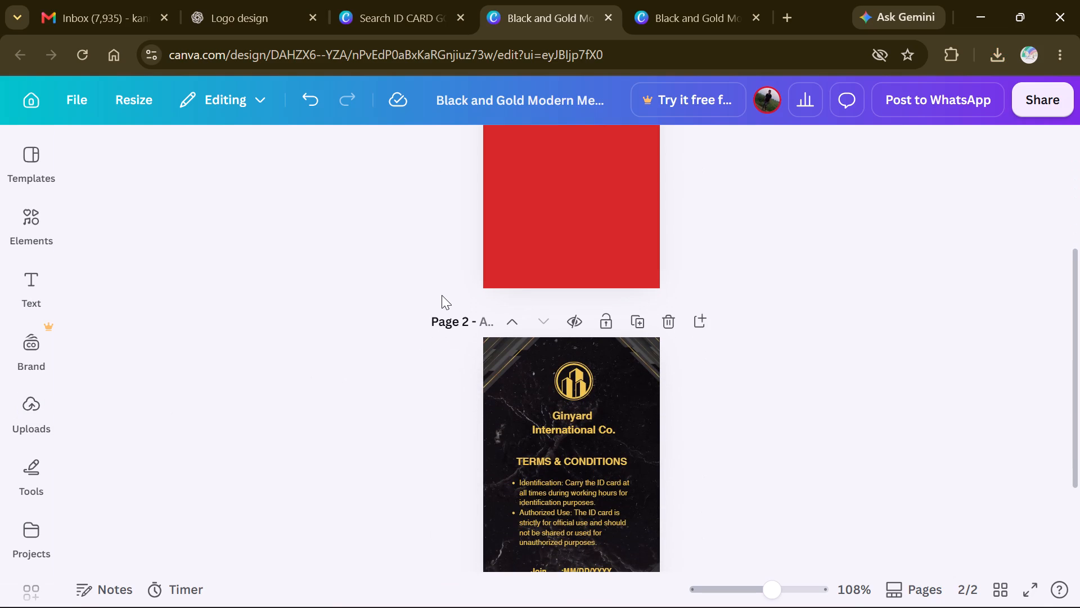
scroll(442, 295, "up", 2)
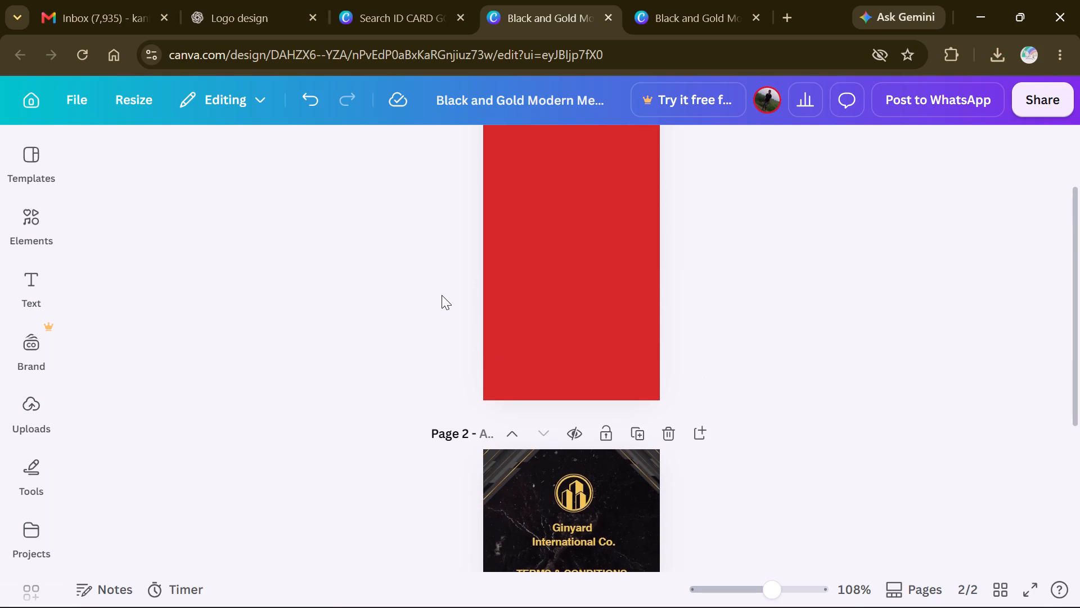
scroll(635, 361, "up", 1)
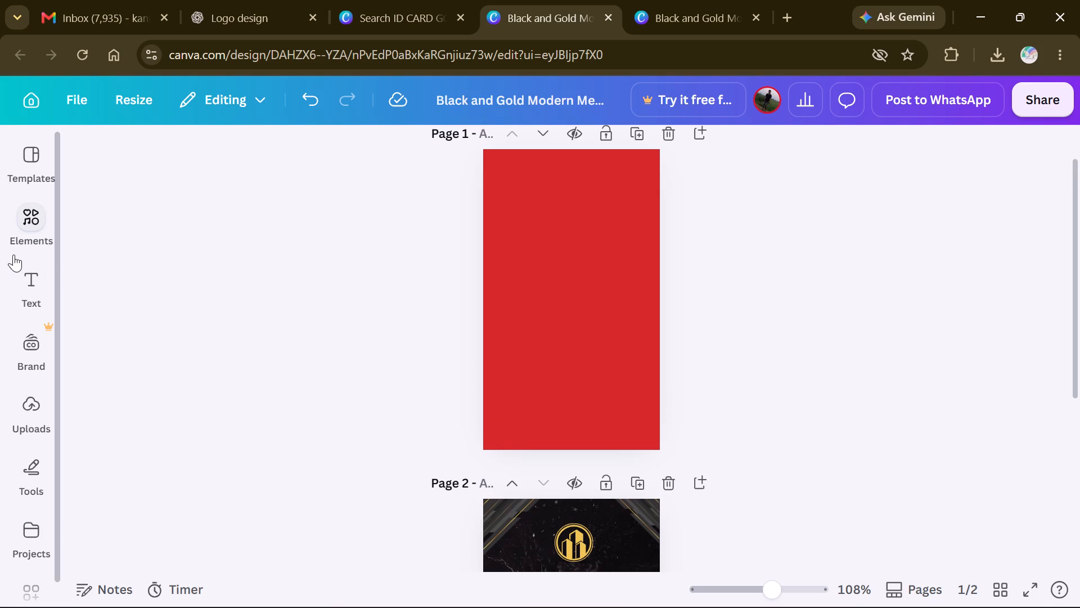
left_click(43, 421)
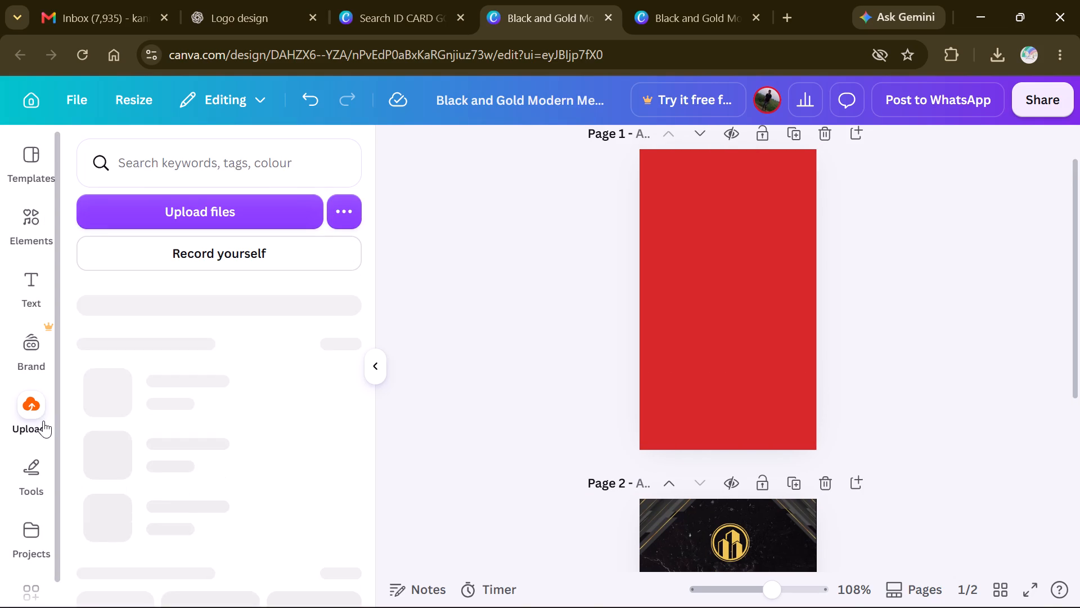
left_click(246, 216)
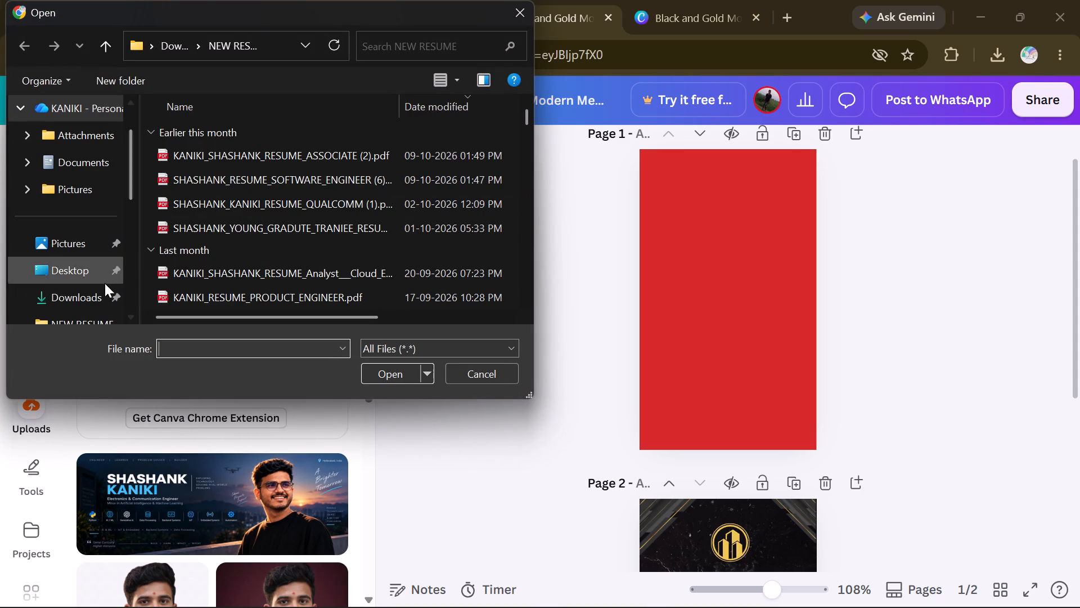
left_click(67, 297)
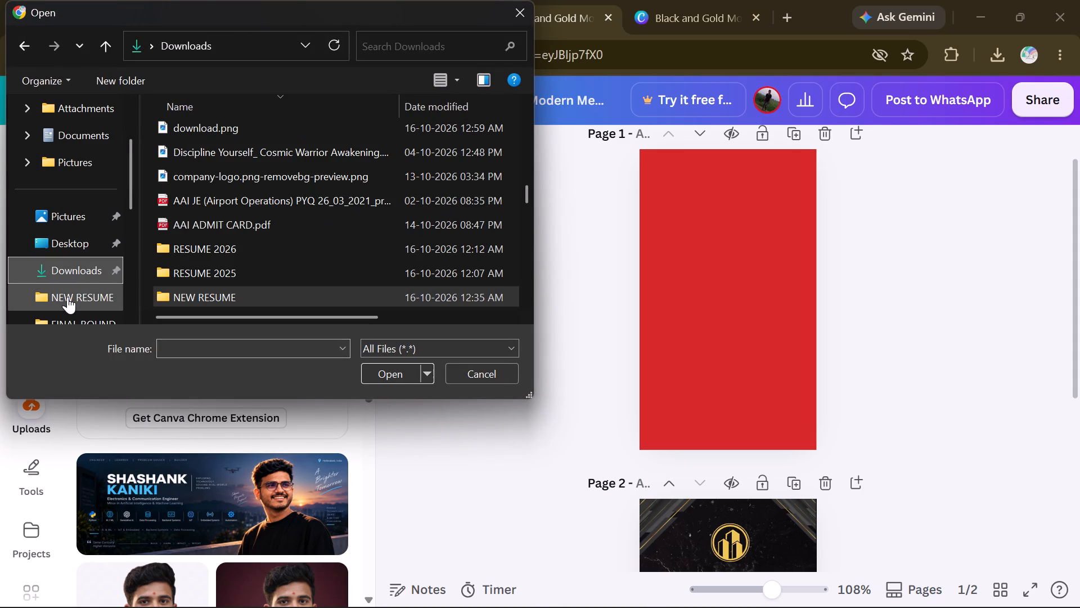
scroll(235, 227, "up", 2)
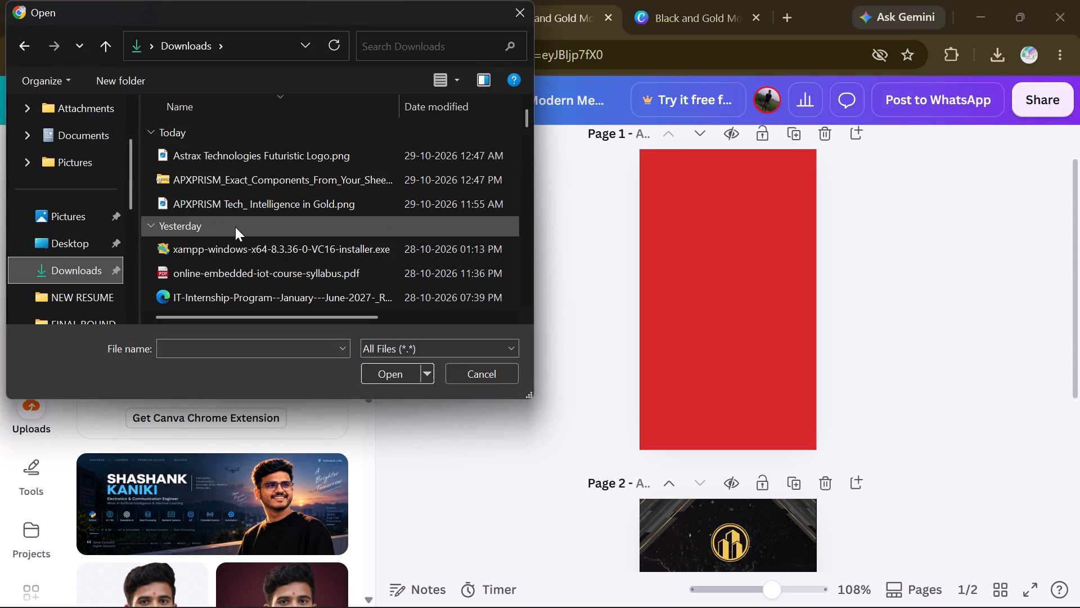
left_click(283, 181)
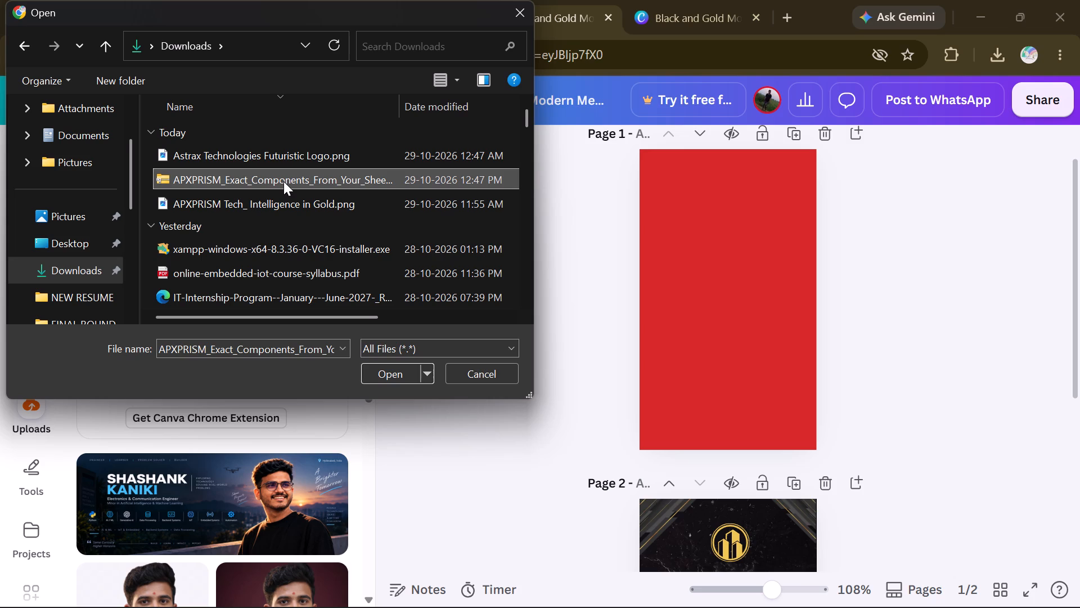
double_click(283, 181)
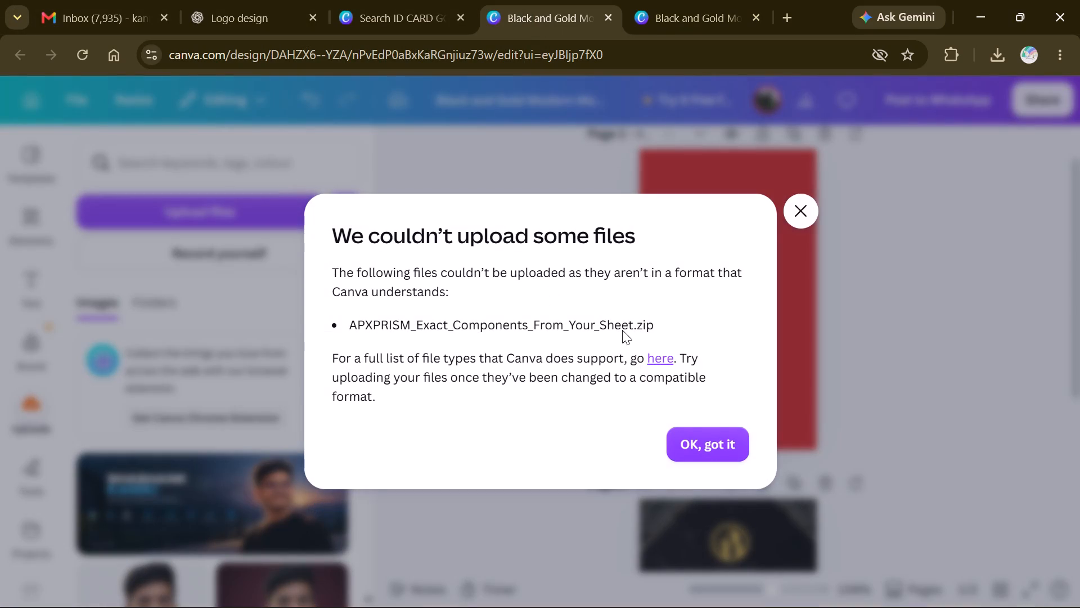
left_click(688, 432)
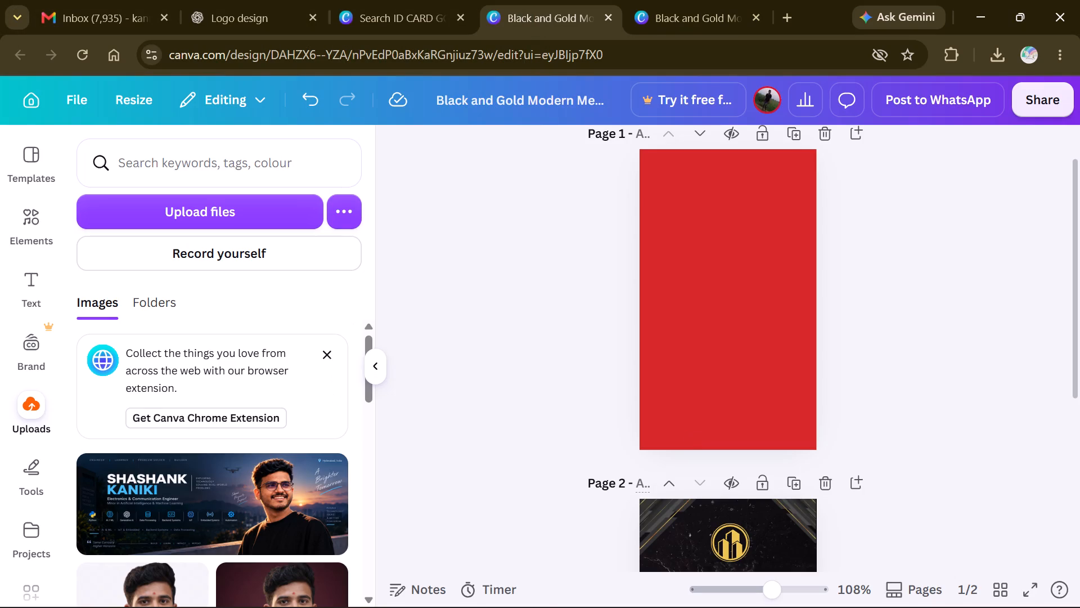
Switch to File Explorer and extract the APXPRISM_Exact_Components_From_Your_Sheet archive to a folder of the same name in Downloads.
left_click(973, 25)
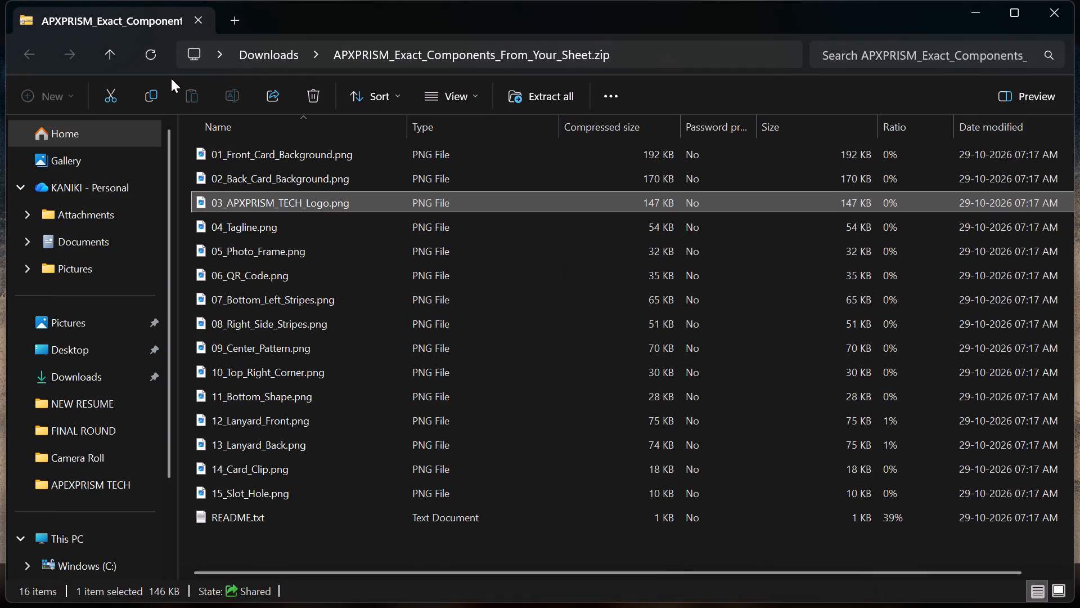
left_click(111, 53)
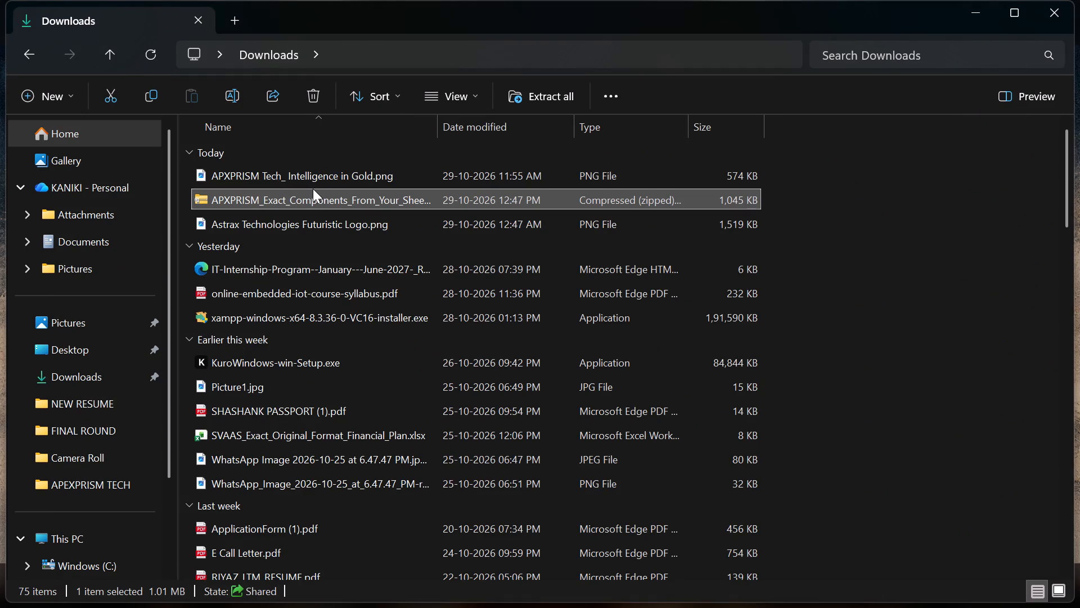
right_click(300, 204)
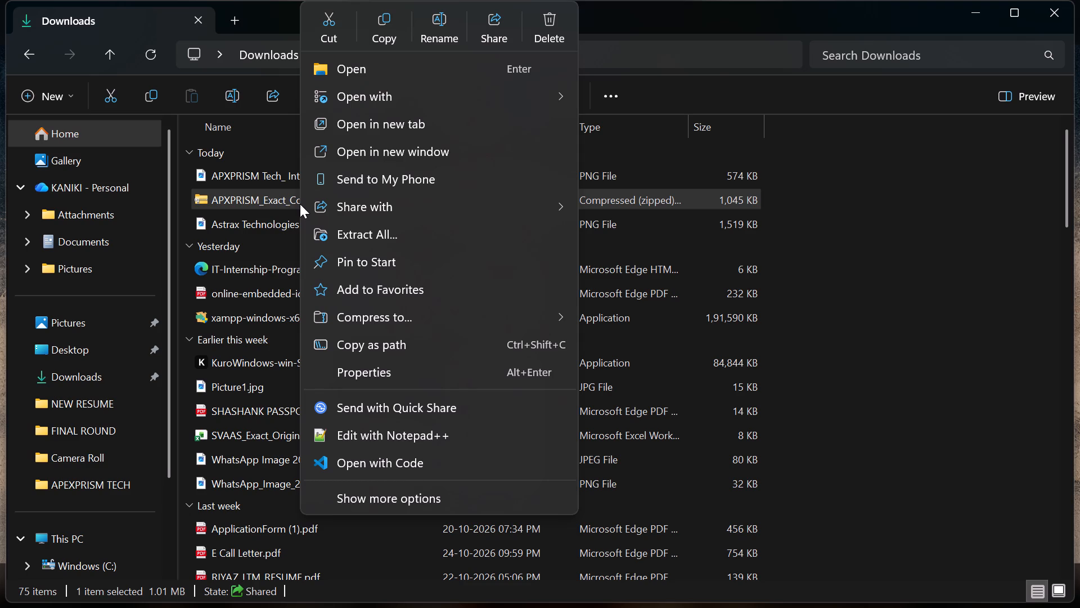
left_click(327, 229)
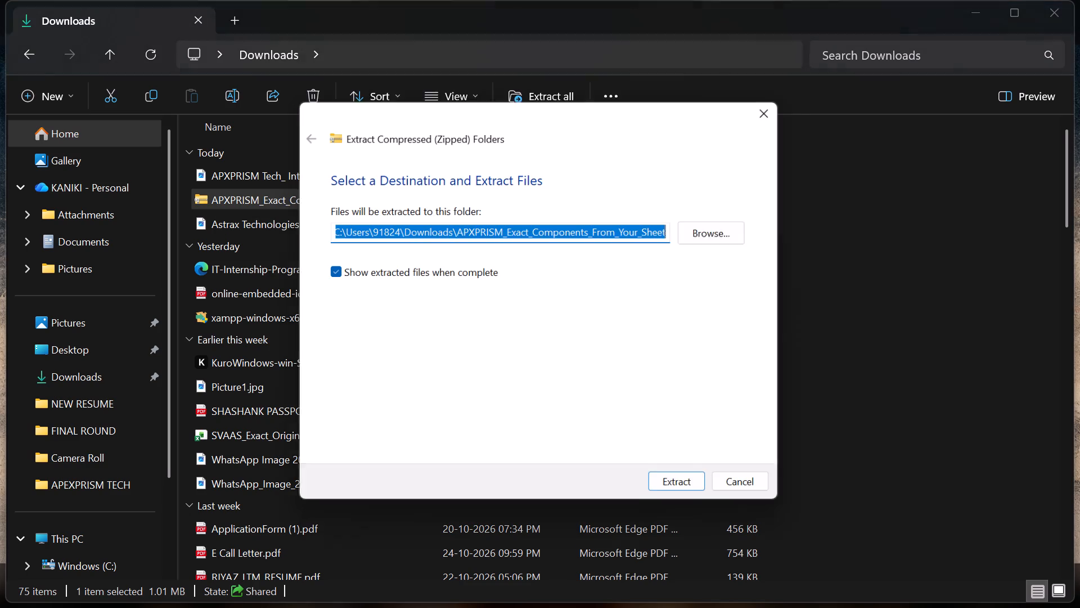
left_click(700, 490)
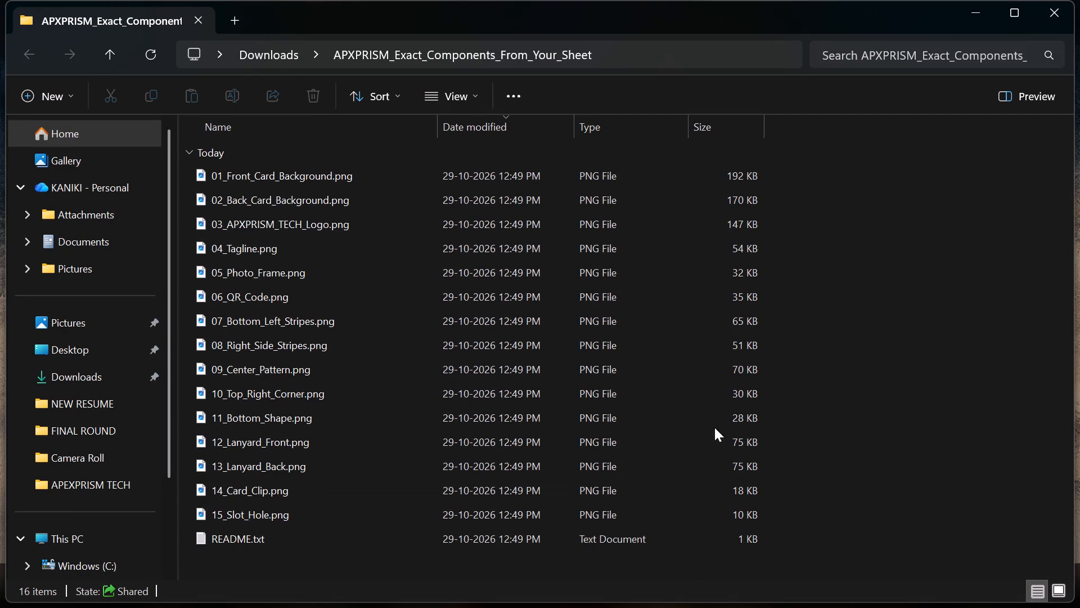
left_click(109, 61)
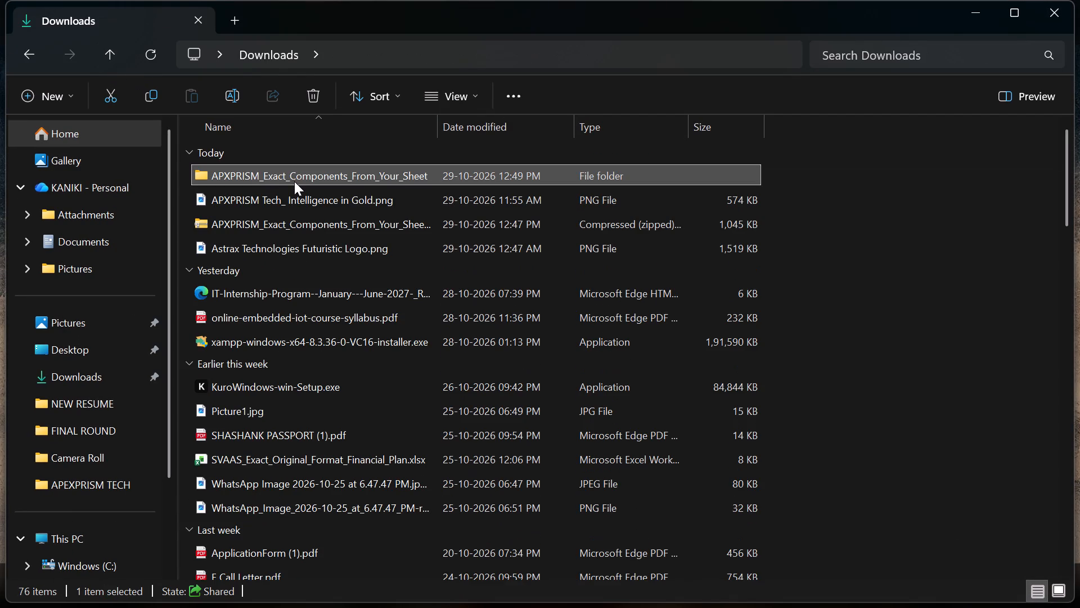
Switch back to Canva in Chrome and upload 01_Front_Card_Background.png from the extracted APXPRISM_Exact_Components_From_Your_Sheet folder.
key("alt+Tab")
key("alt+Tab")
key("alt+Tab")
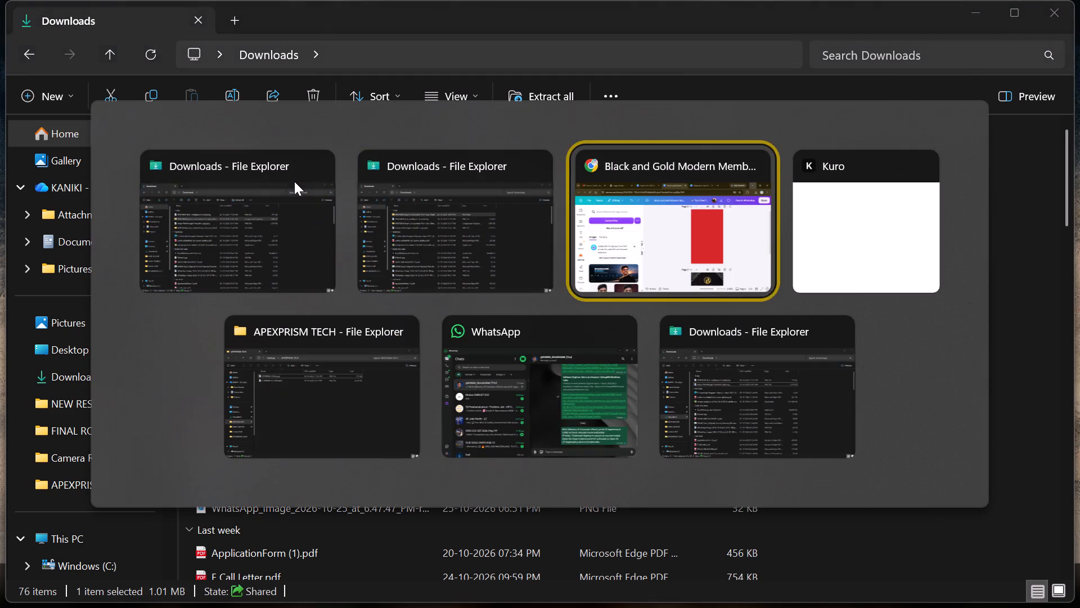
left_click(292, 218)
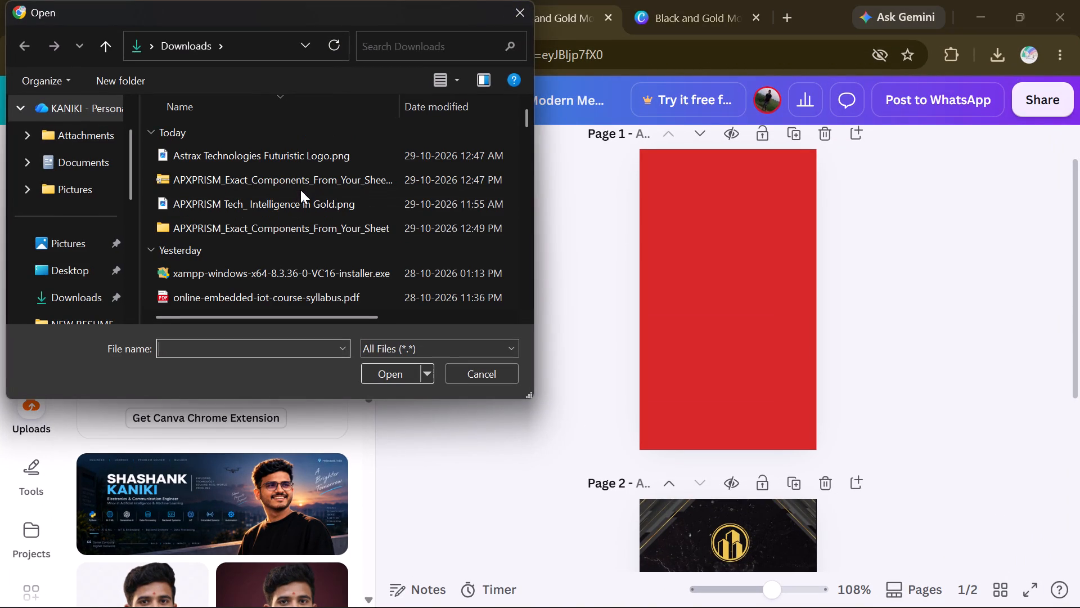
left_click(266, 220)
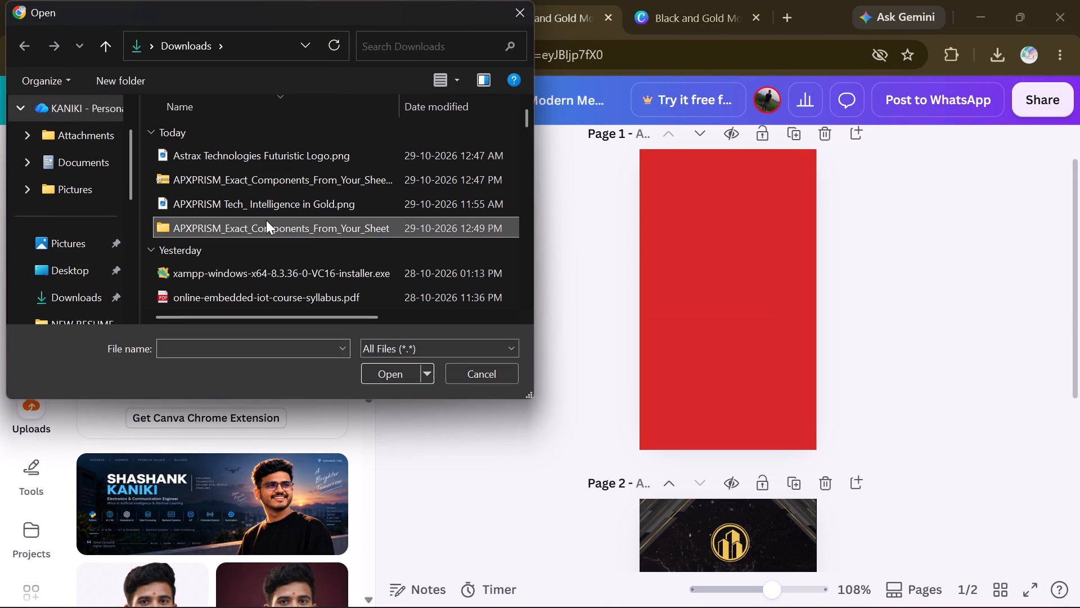
double_click(266, 220)
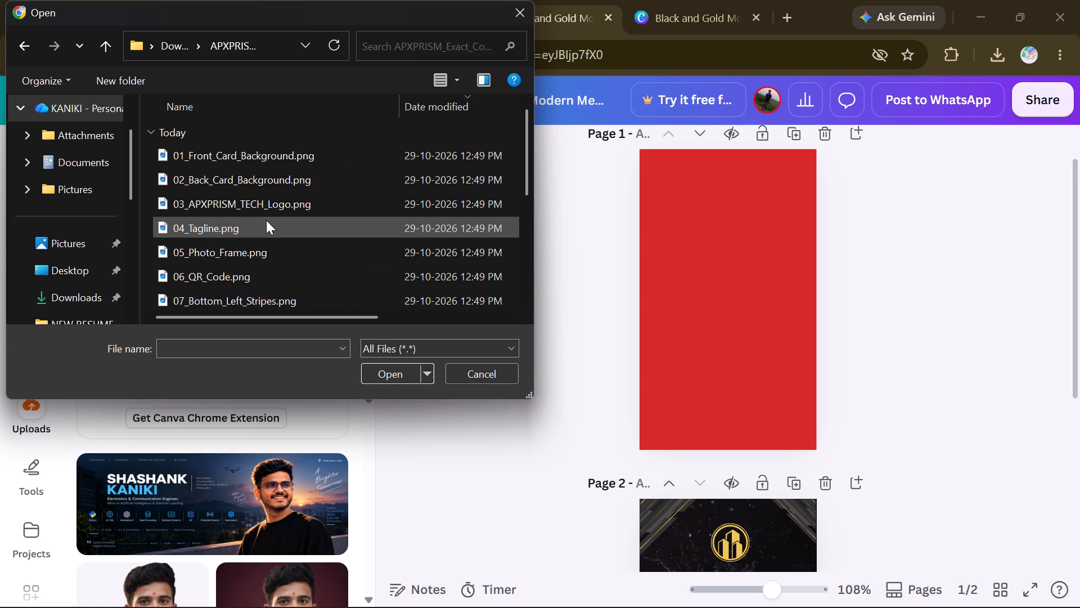
double_click(310, 159)
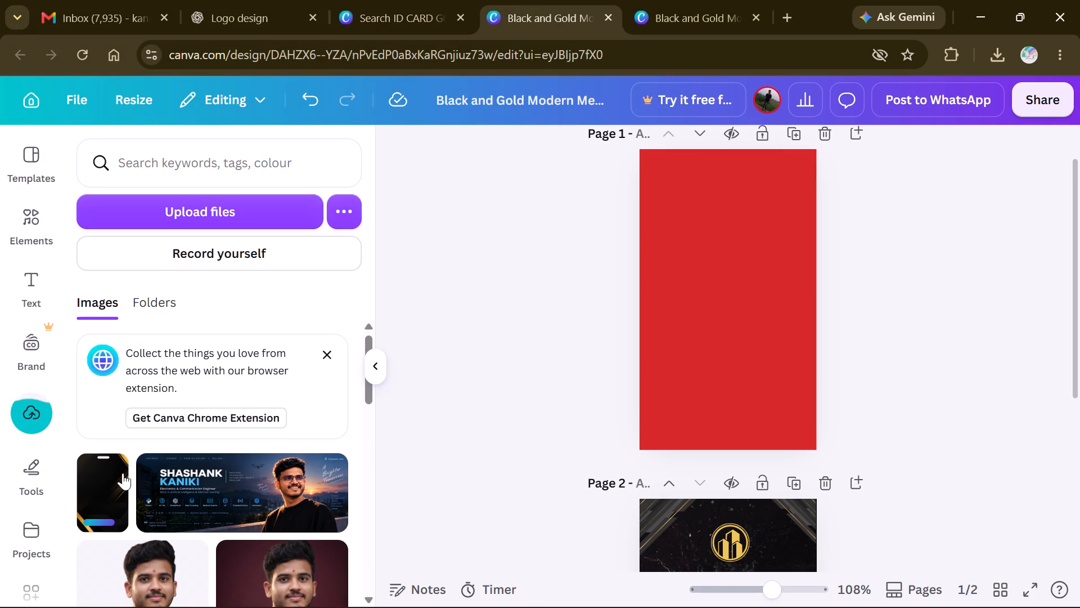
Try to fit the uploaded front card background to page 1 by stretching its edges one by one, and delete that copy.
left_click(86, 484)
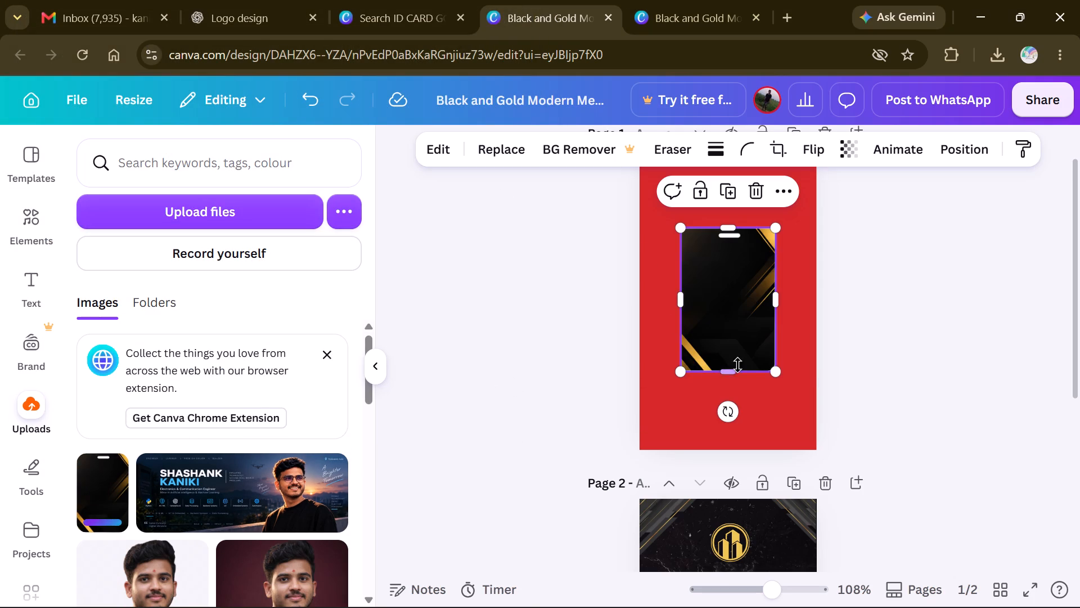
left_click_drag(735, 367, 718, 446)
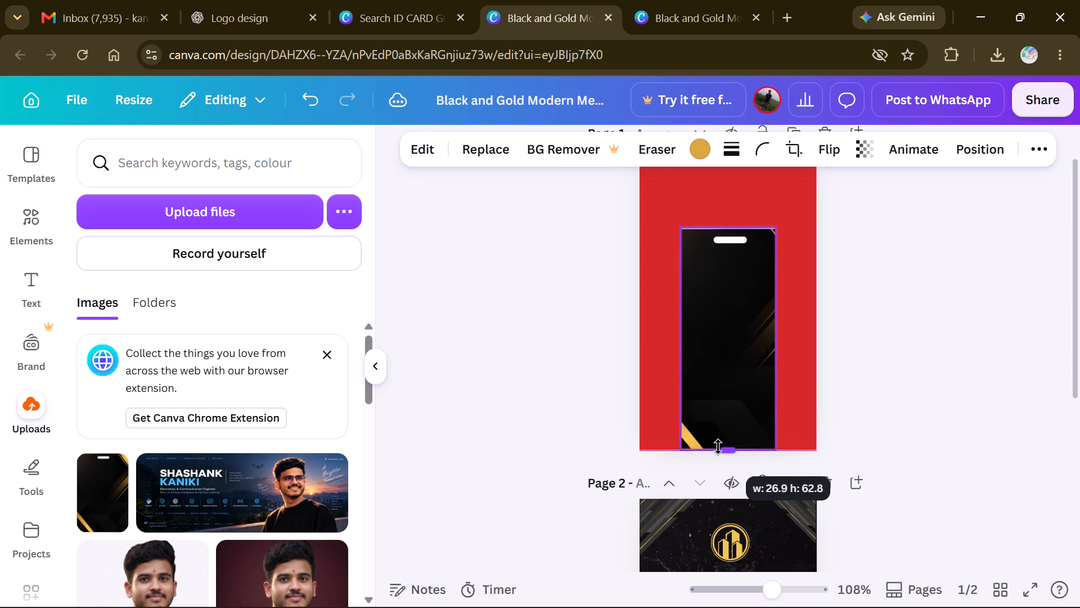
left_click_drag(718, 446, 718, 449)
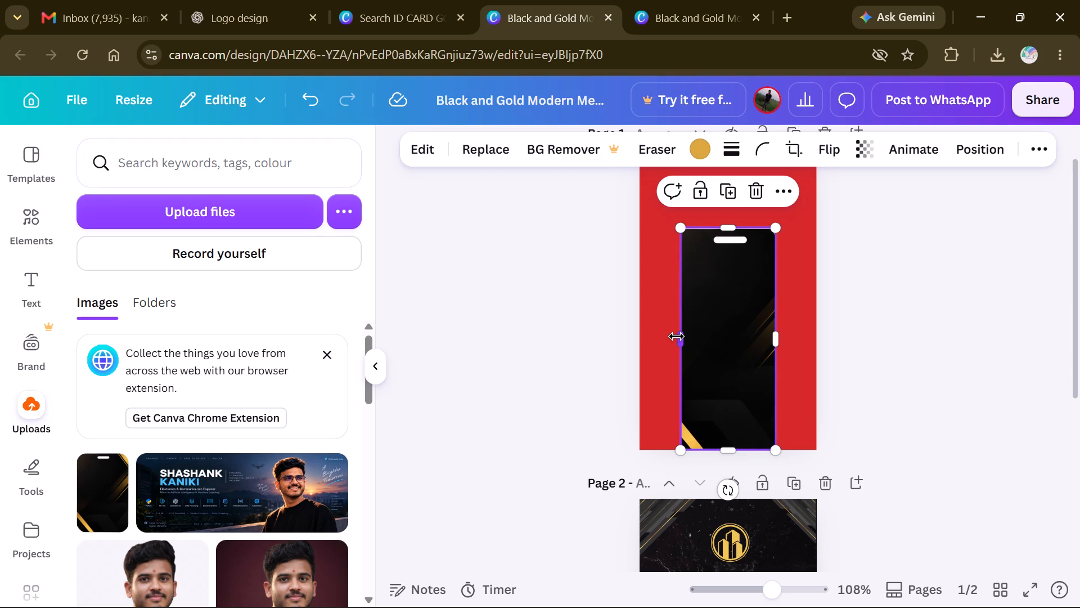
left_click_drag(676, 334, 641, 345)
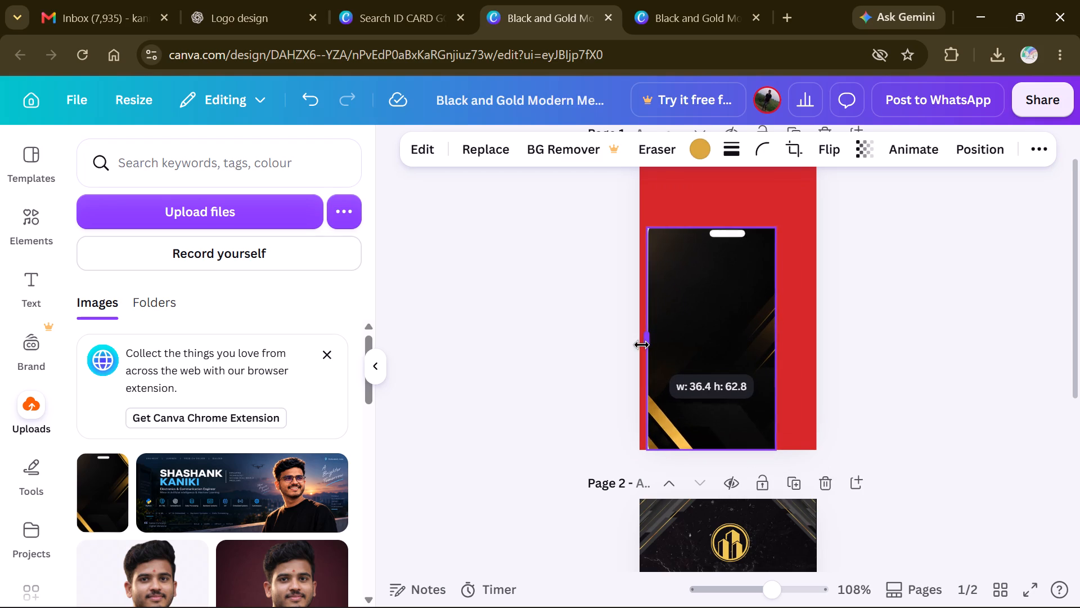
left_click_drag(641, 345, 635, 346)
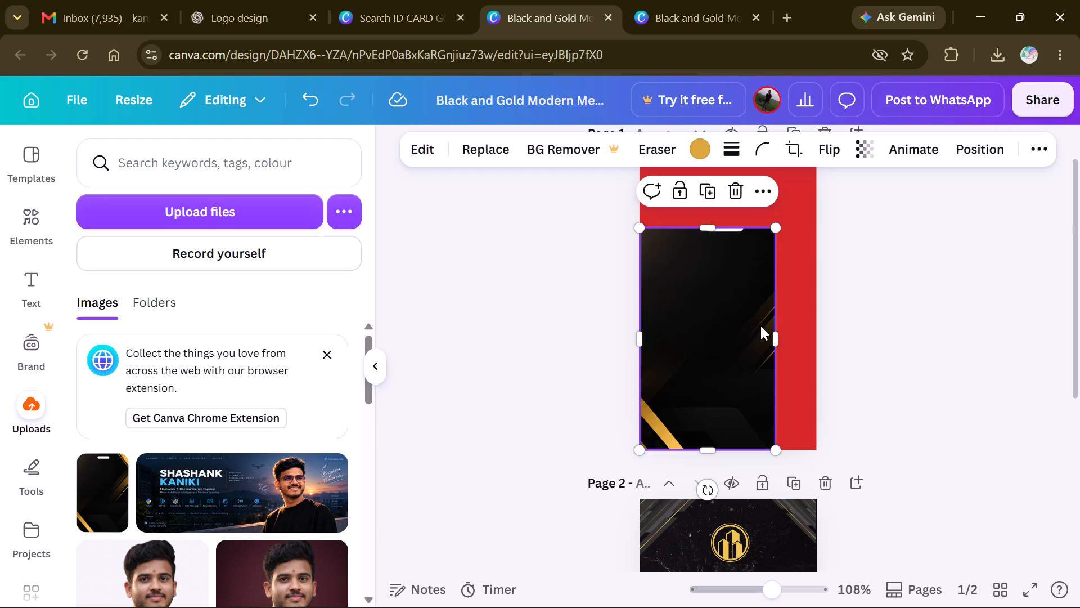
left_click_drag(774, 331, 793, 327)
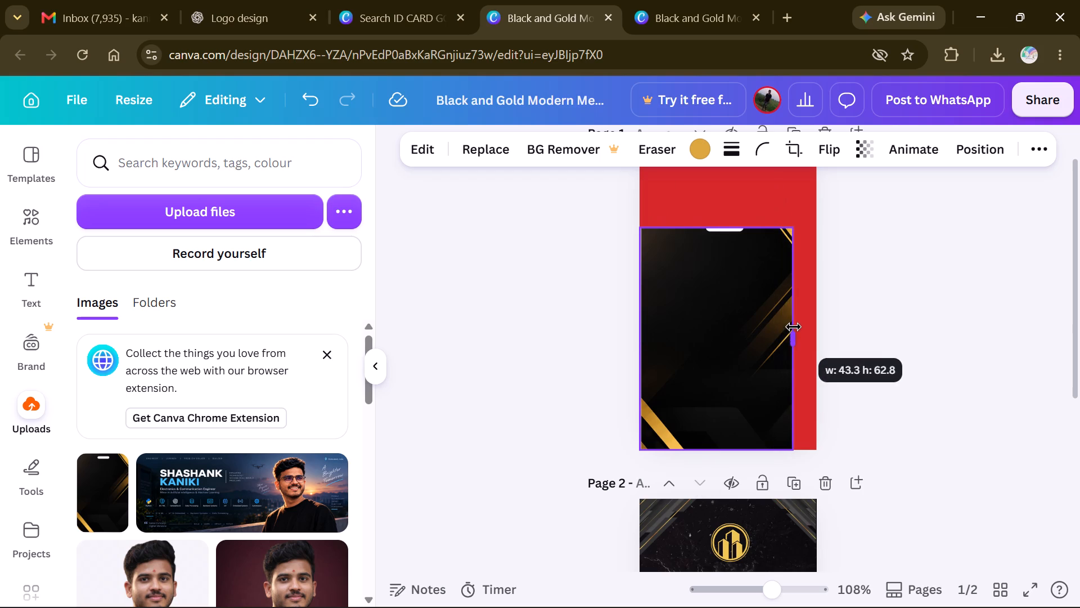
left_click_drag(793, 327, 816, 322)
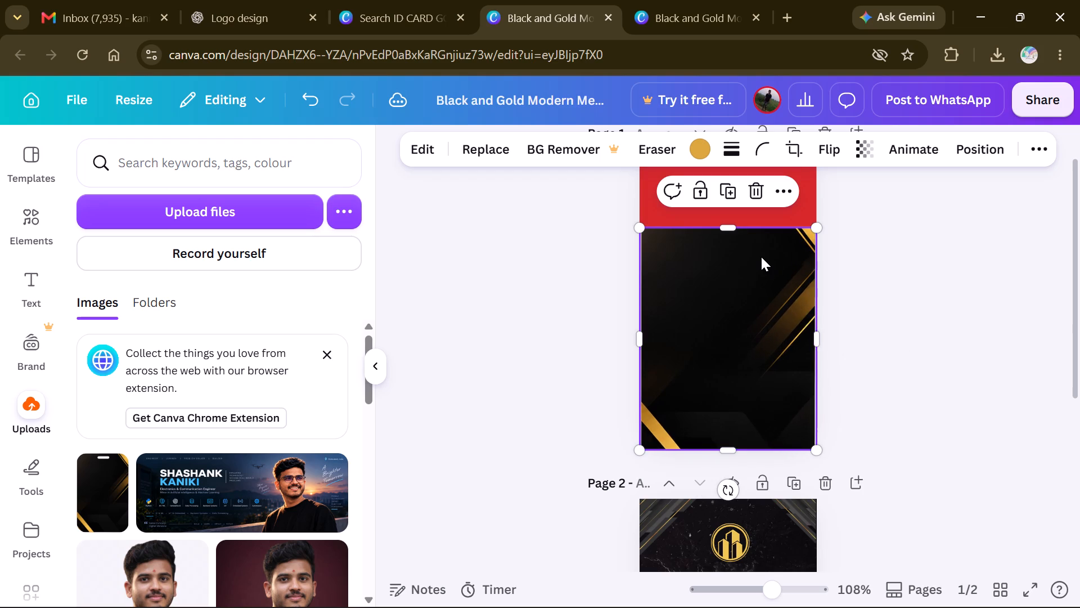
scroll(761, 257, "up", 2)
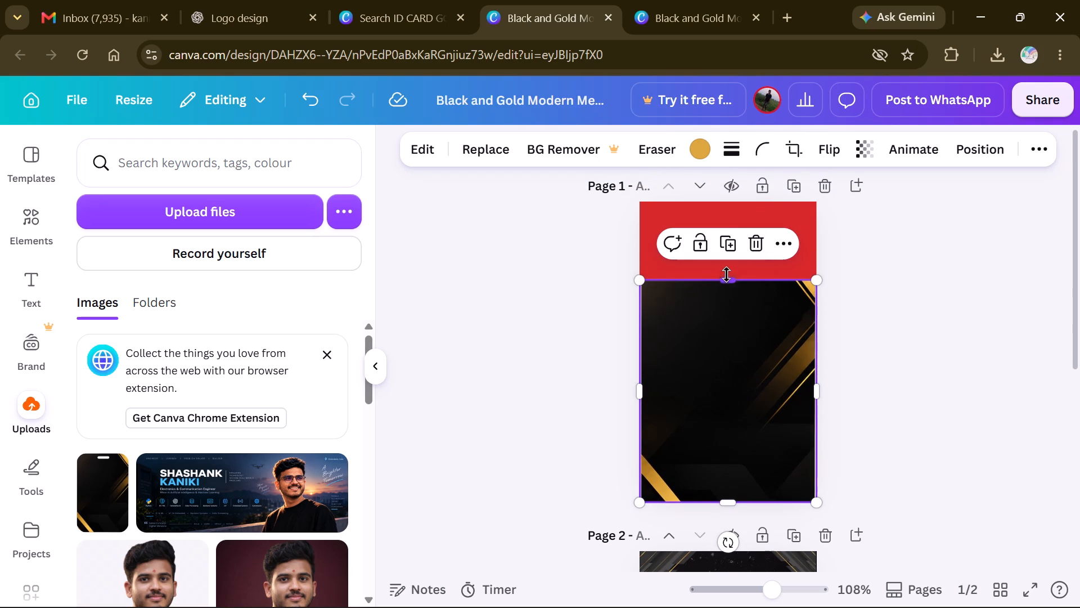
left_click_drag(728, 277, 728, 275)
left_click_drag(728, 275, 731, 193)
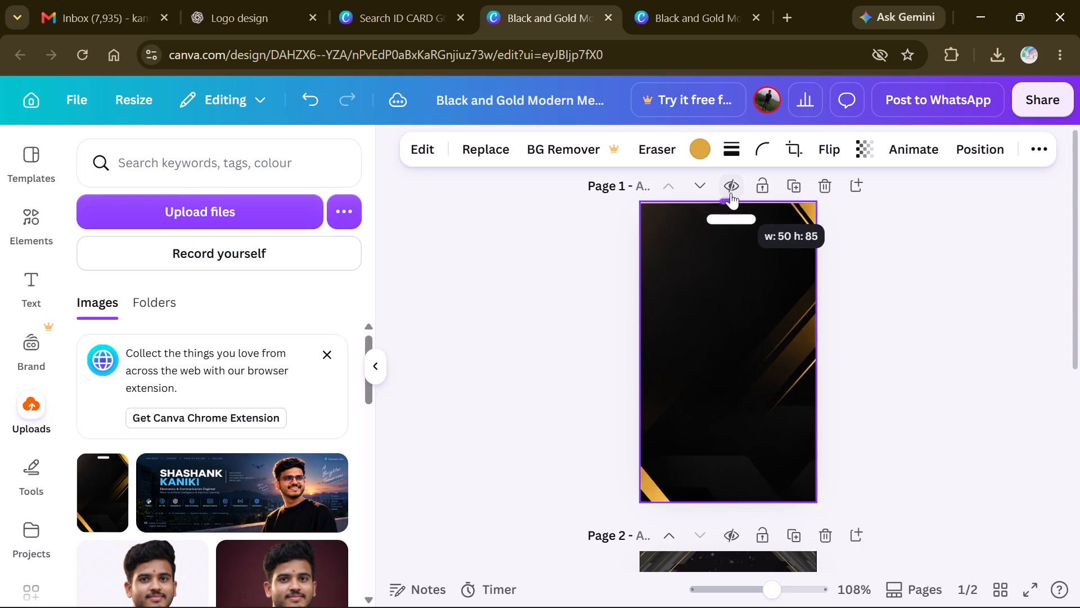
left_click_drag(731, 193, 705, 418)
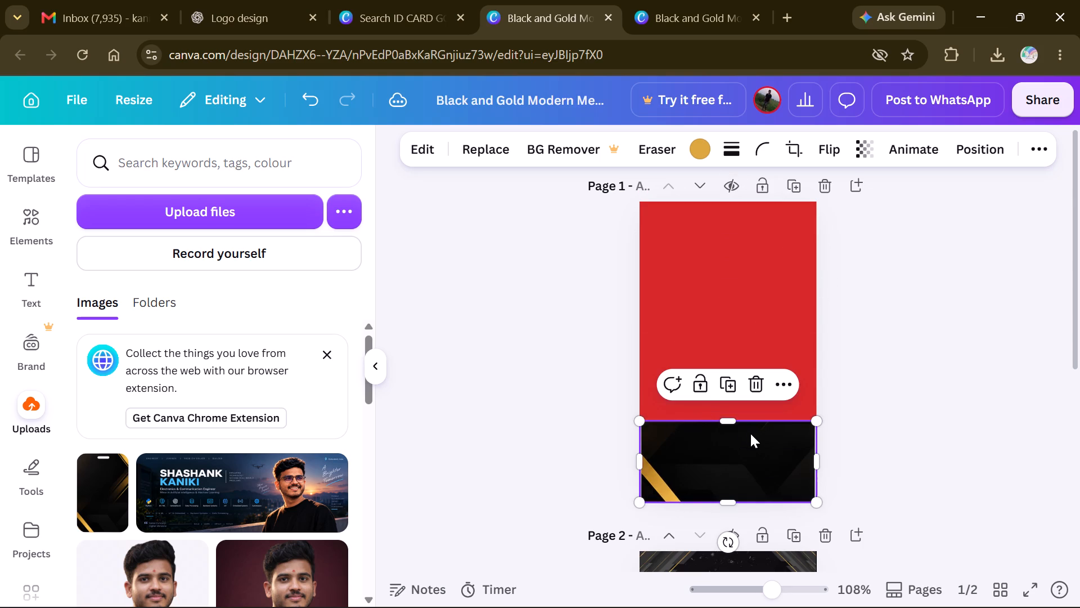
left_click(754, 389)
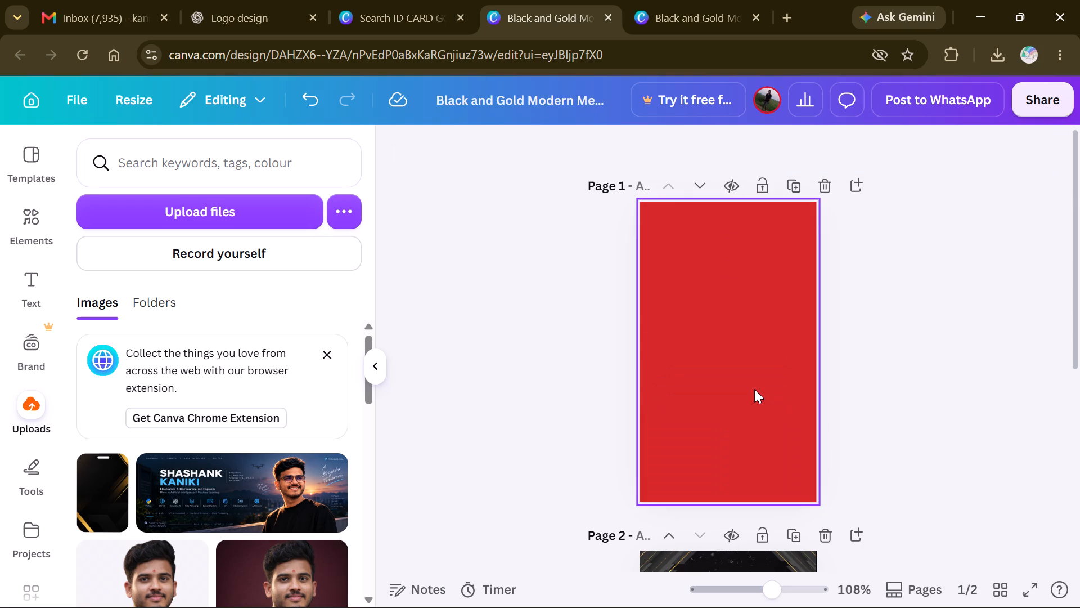
Place the uploaded front card background on page 1 and enlarge it from its corners to the page width of 50.
left_click(109, 497)
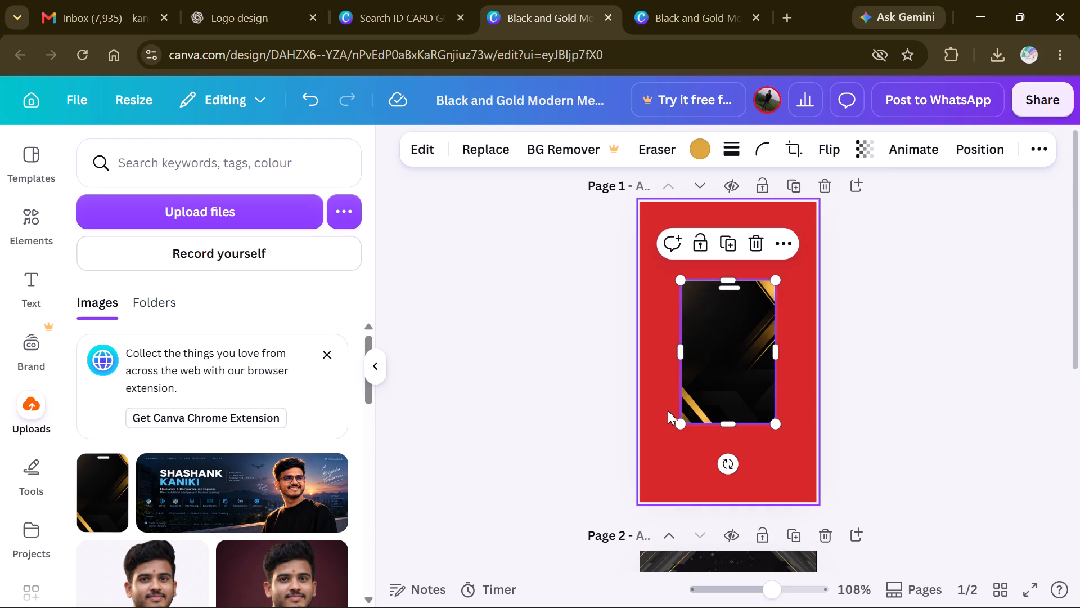
left_click_drag(677, 422, 652, 483)
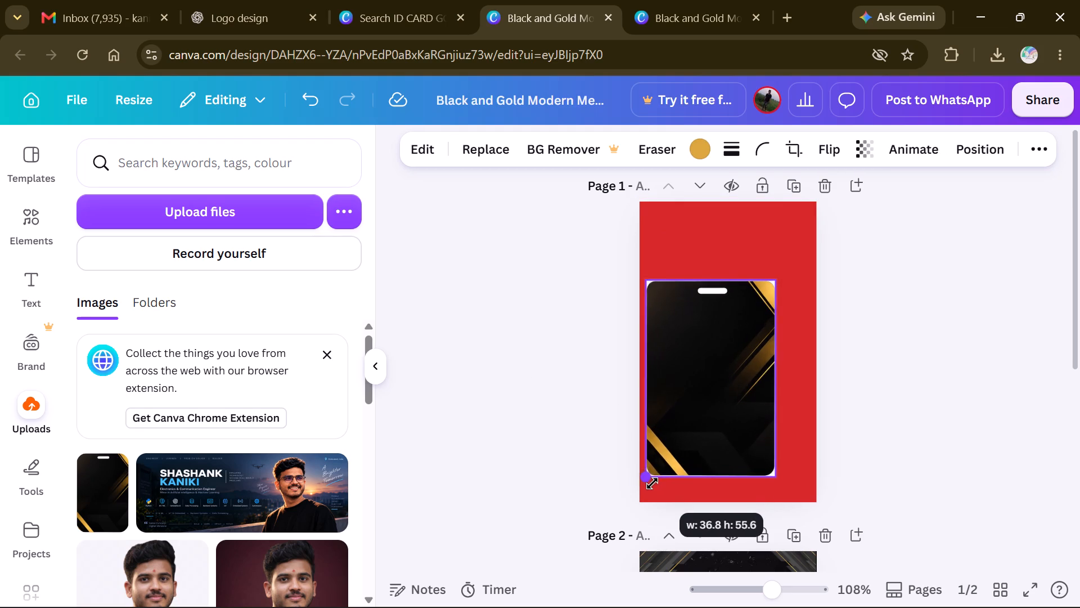
left_click_drag(652, 483, 647, 491)
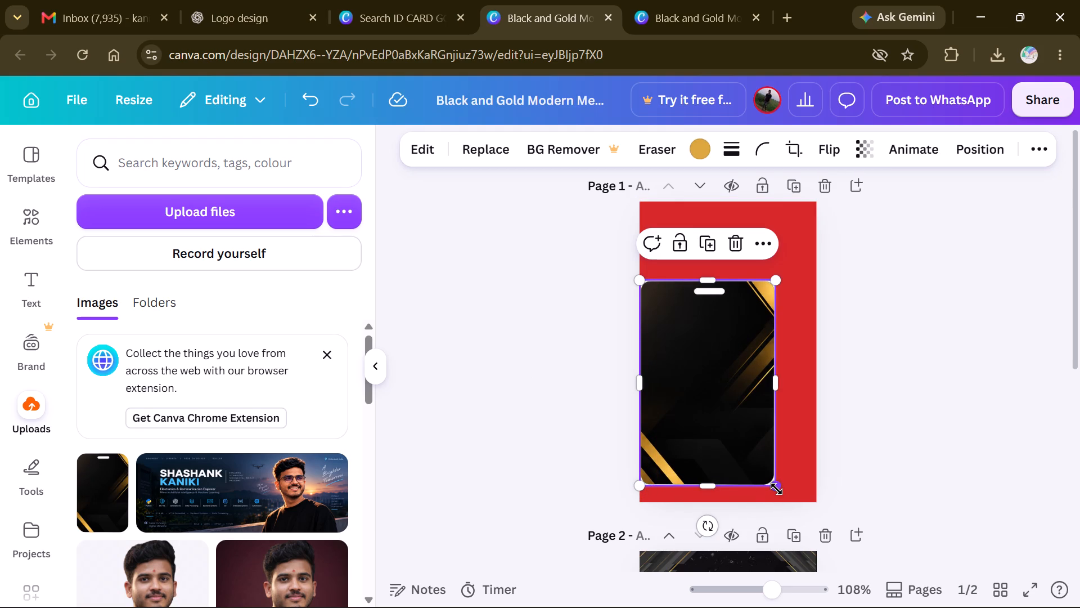
left_click_drag(775, 489, 808, 491)
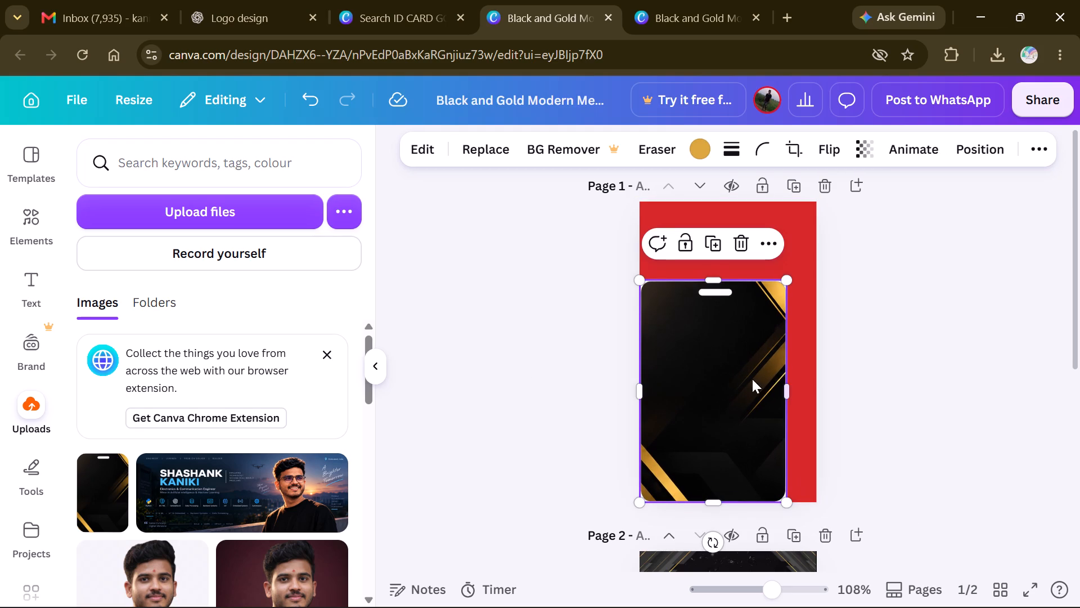
left_click(742, 388)
left_click_drag(780, 283, 803, 236)
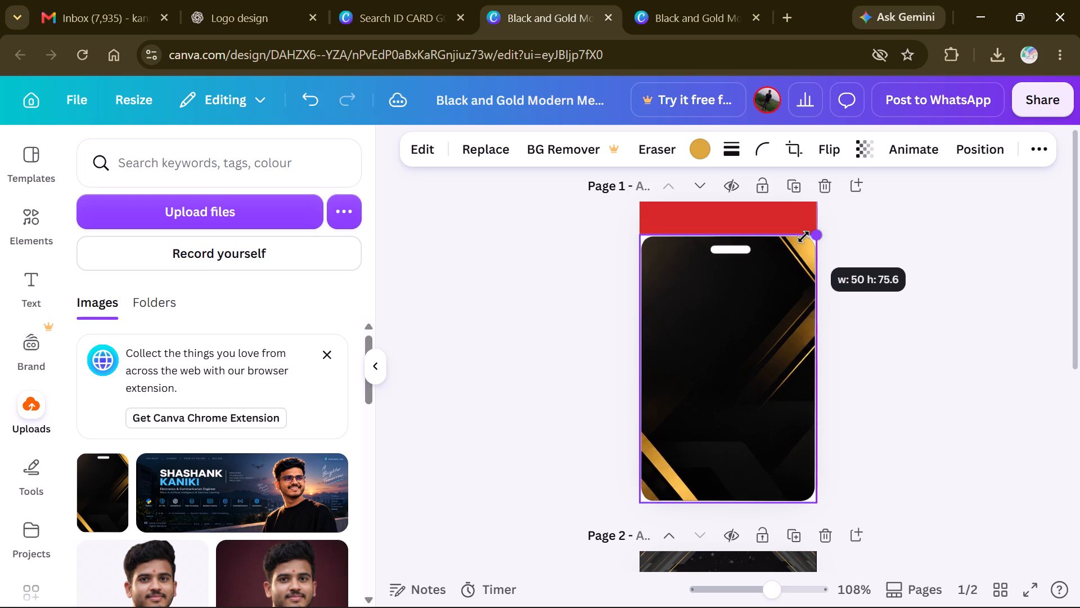
left_click_drag(803, 236, 803, 230)
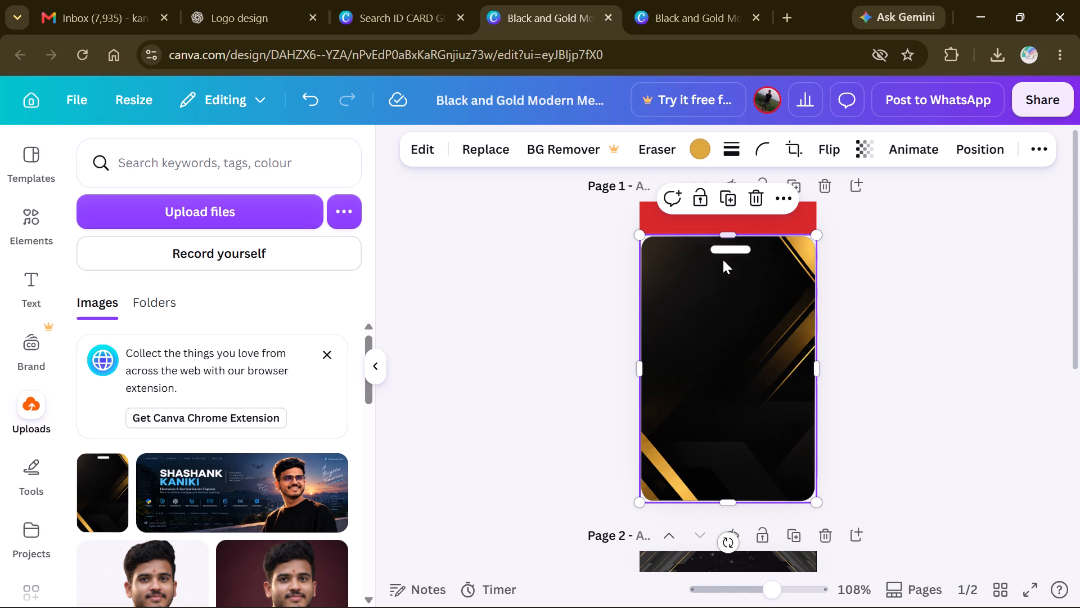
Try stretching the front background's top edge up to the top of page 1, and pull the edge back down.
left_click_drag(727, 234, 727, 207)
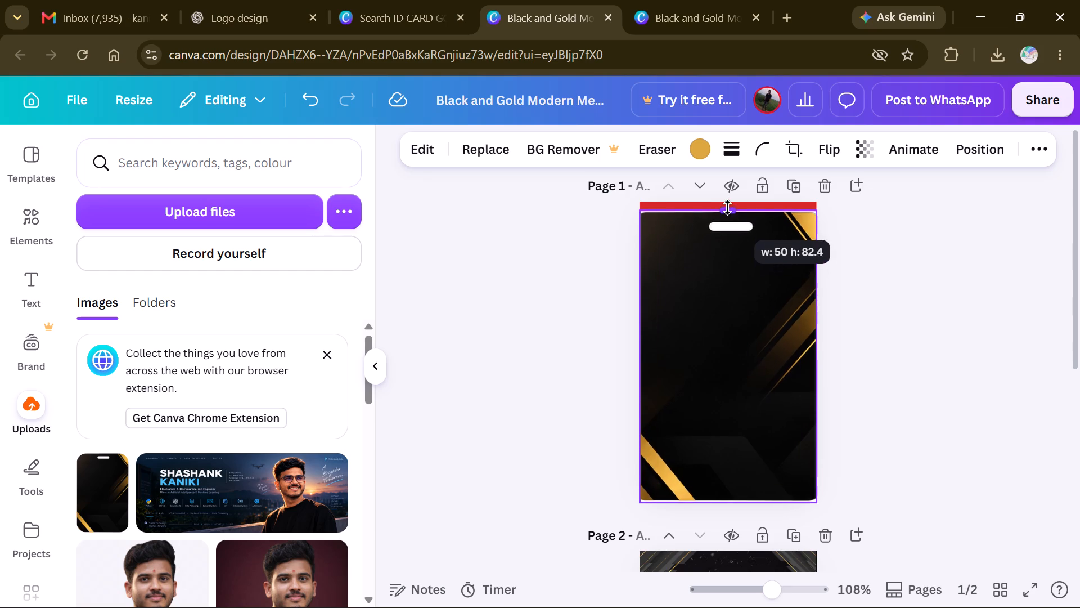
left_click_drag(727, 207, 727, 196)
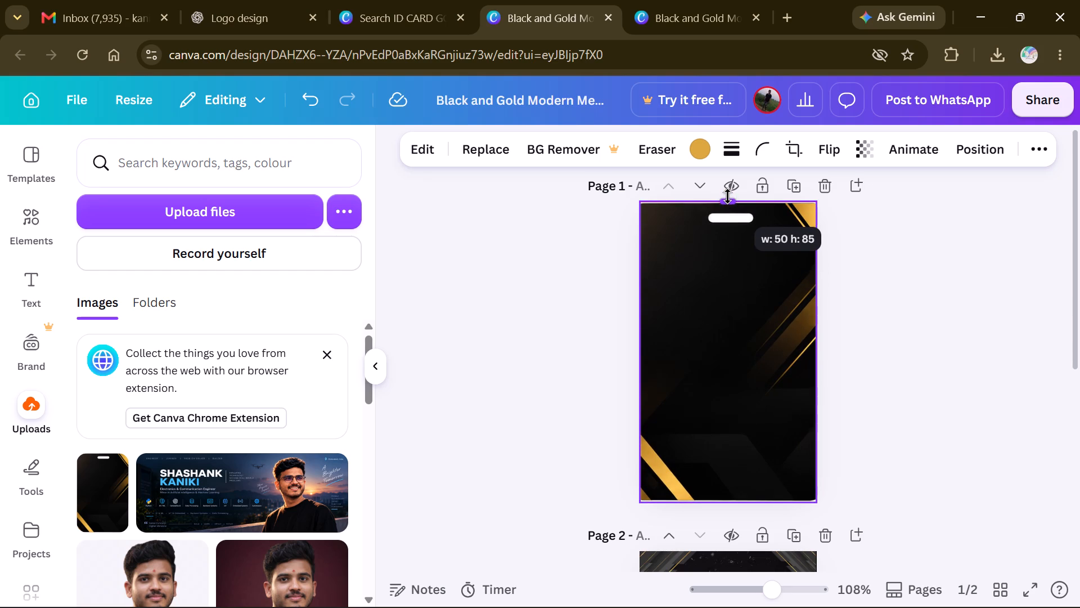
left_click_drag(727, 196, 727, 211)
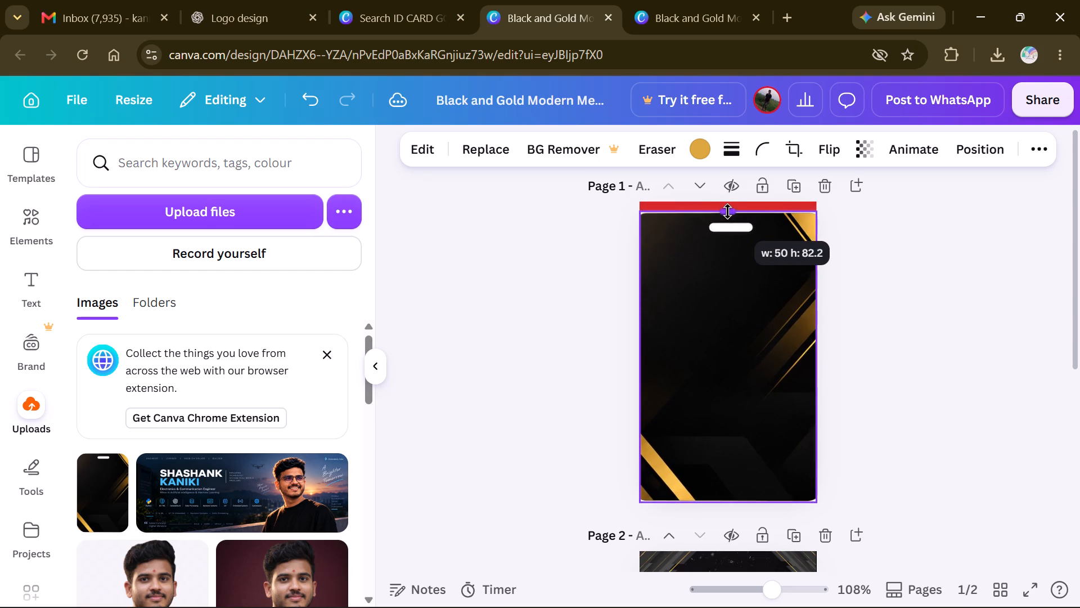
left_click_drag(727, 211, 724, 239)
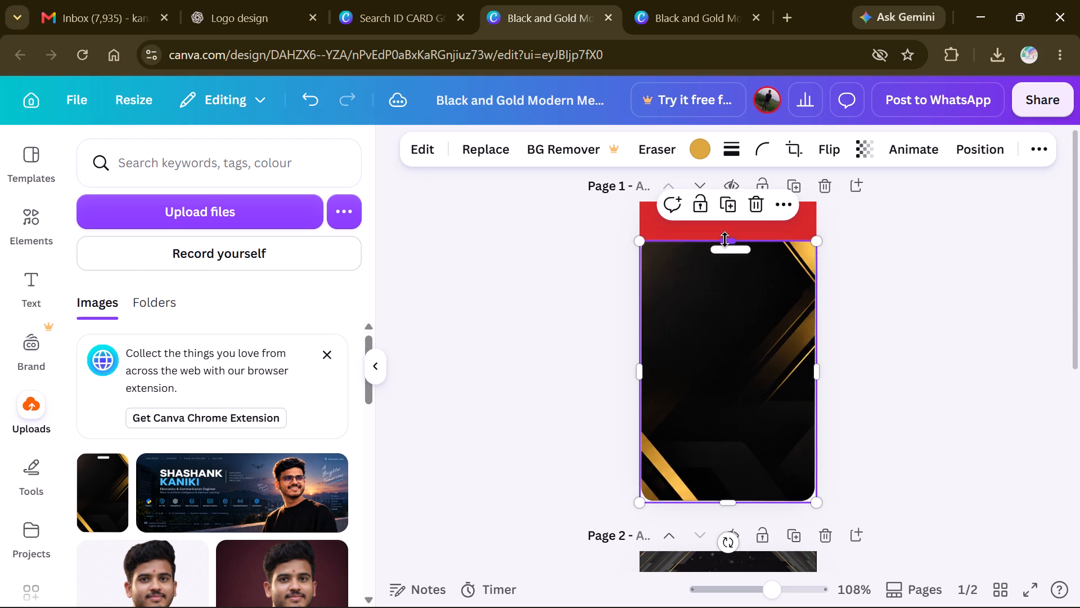
Centre the front card background on page 1 and enlarge it proportionally past the side edges until it covers the page's full height.
left_click_drag(741, 437, 748, 399)
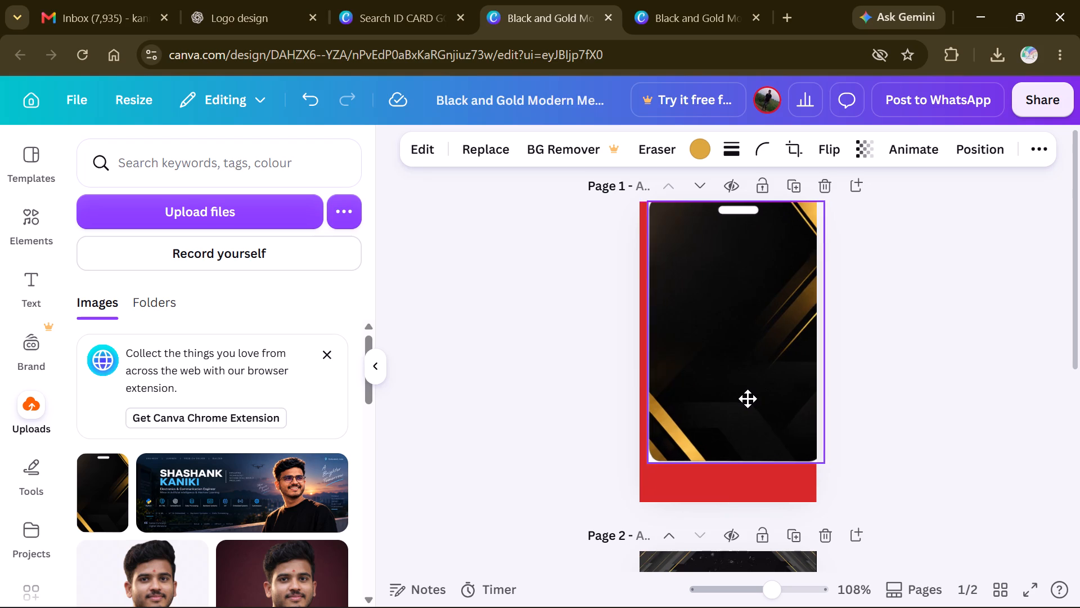
left_click_drag(748, 399, 738, 413)
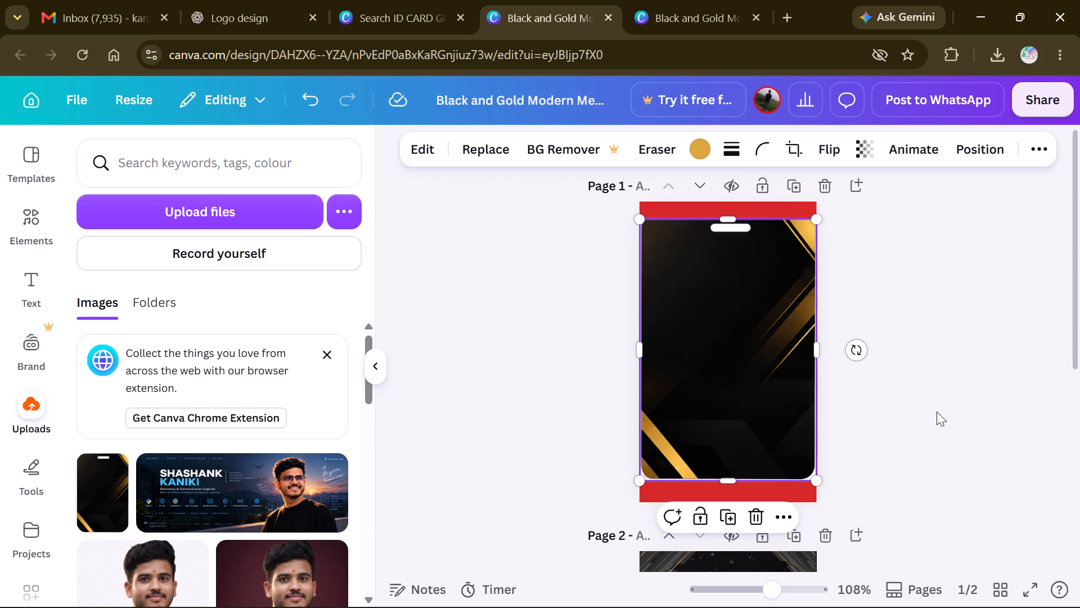
left_click(935, 397)
left_click(764, 400)
left_click_drag(815, 221, 817, 202)
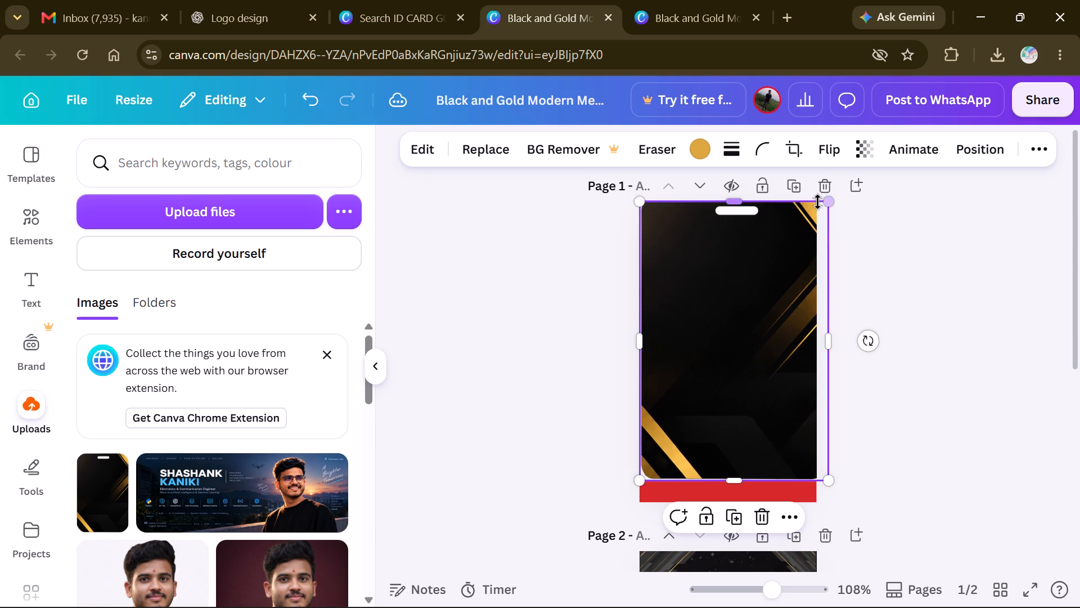
left_click_drag(638, 481, 637, 509)
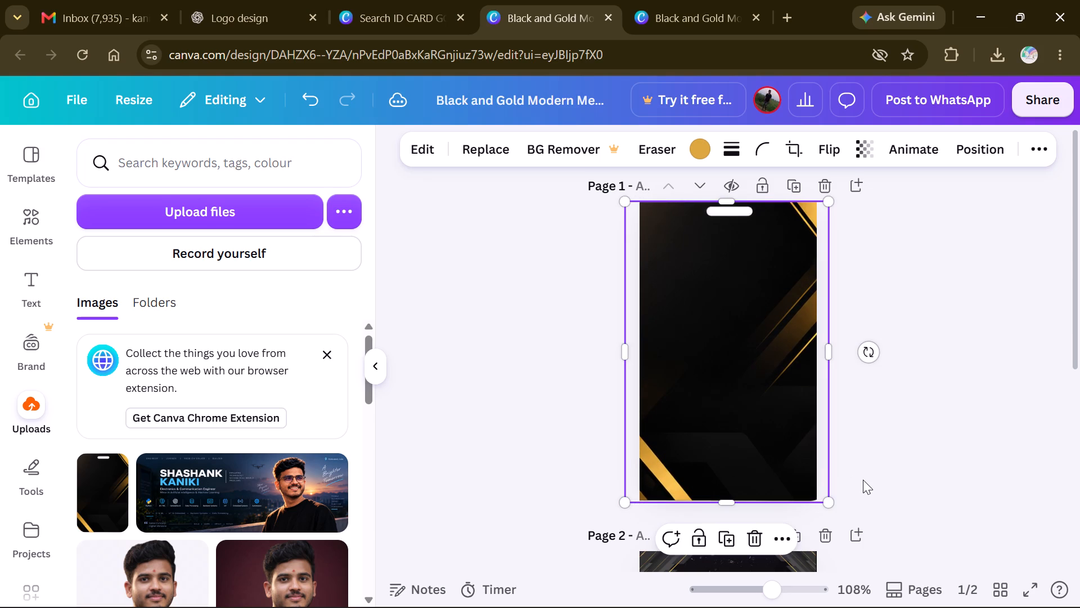
left_click(863, 480)
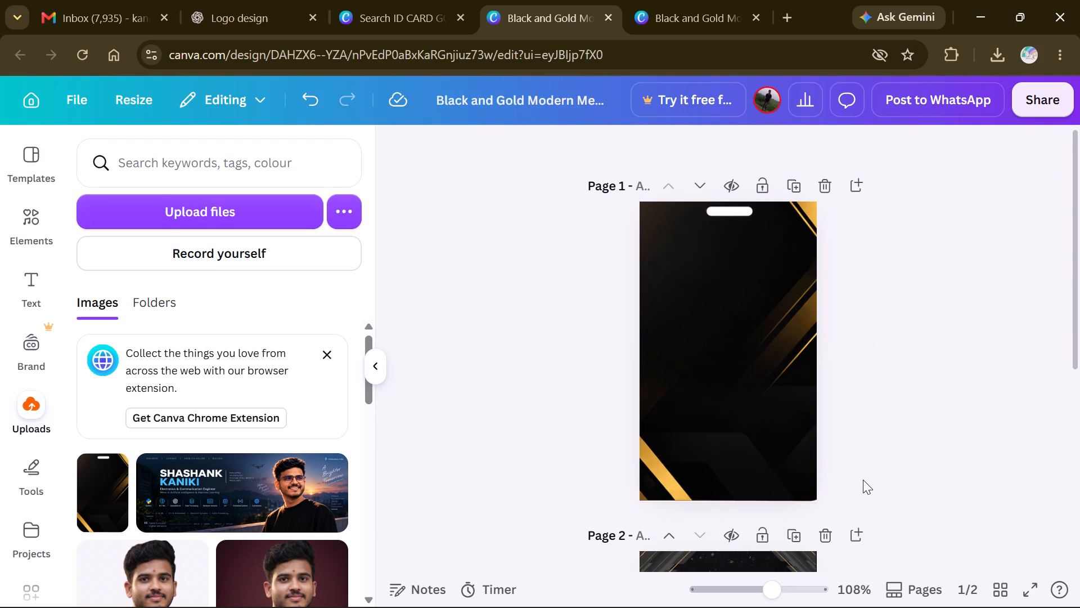
Upload 02_Back_Card_Background.png from the extracted components folder.
scroll(842, 417, "down", 3)
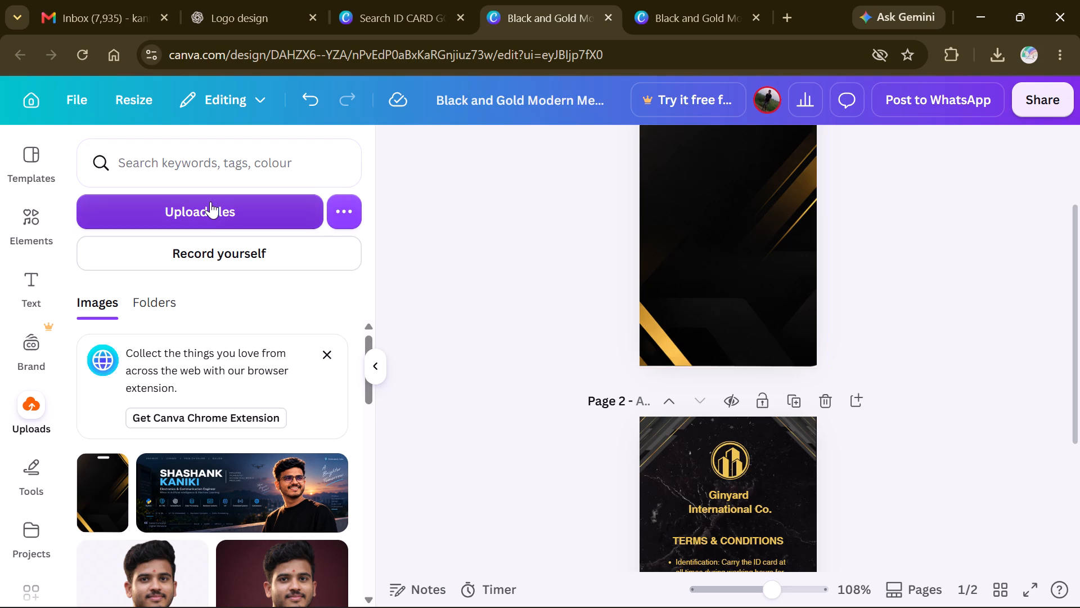
left_click(210, 202)
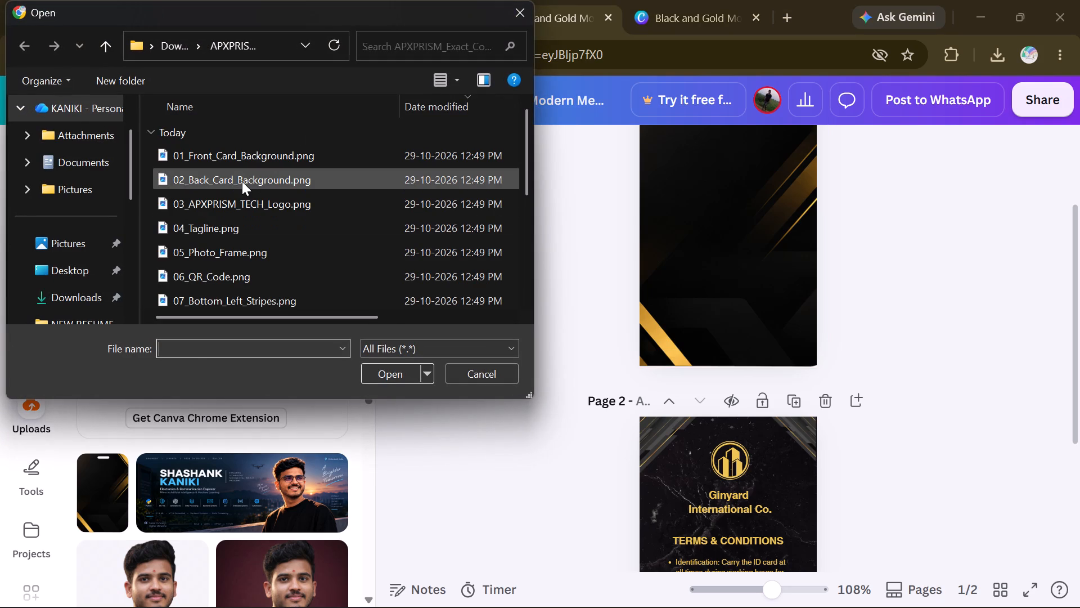
double_click(241, 181)
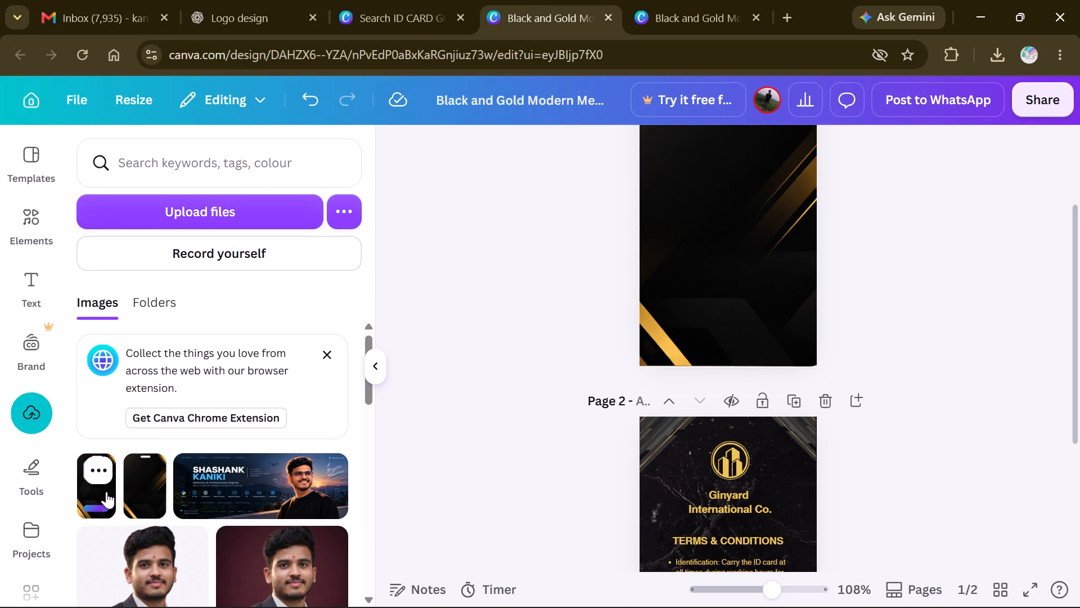
Clear page 2 by deleting its dark marble background and all remaining template elements.
scroll(911, 373, "down", 1)
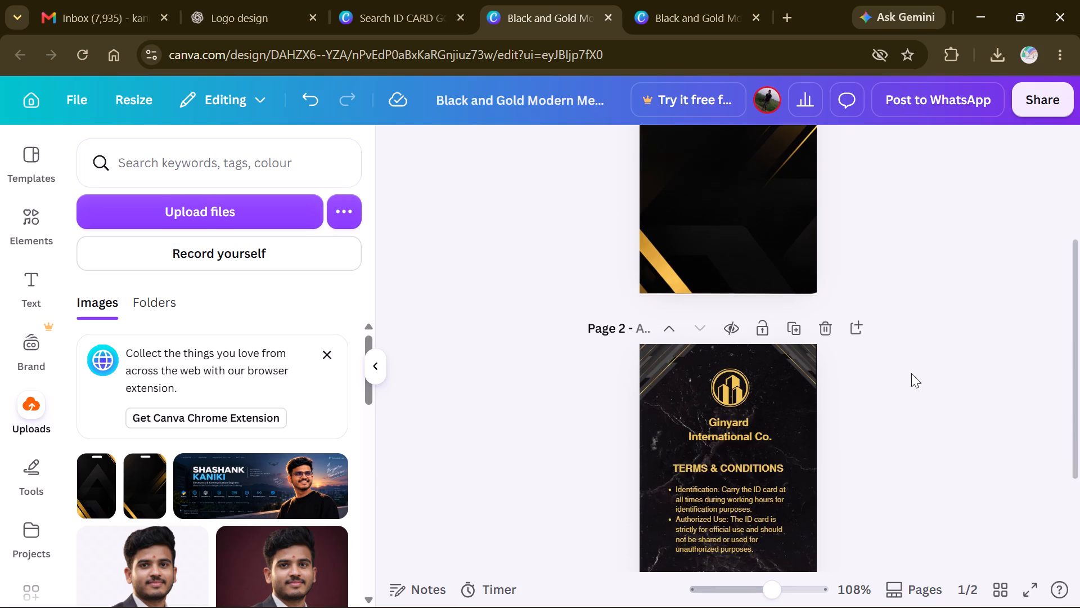
scroll(911, 373, "down", 2)
left_click(791, 355)
key("Delete")
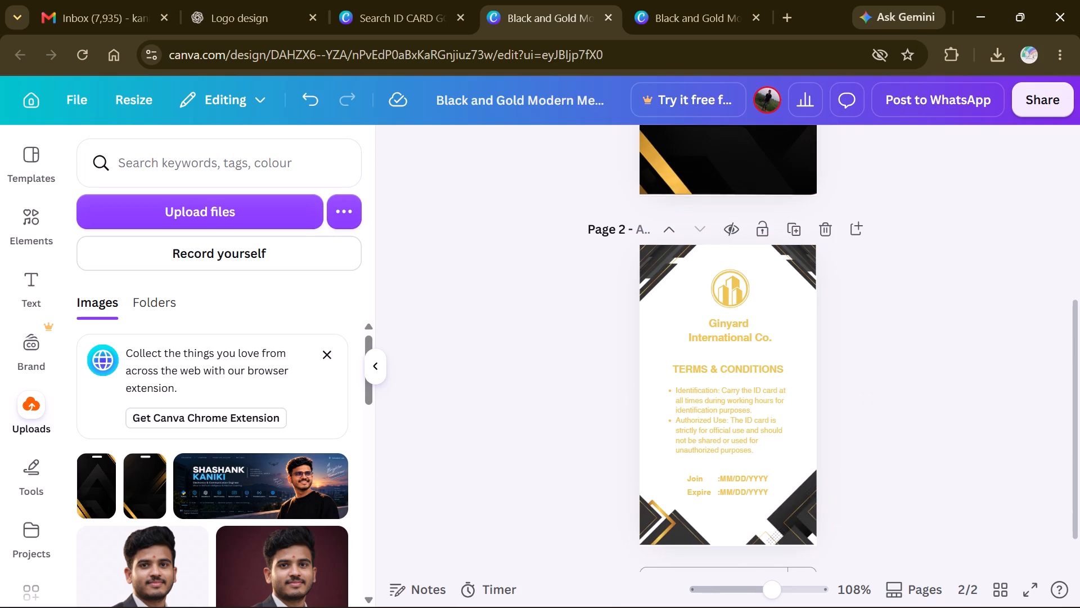
left_click(785, 334)
key("ctrl+a")
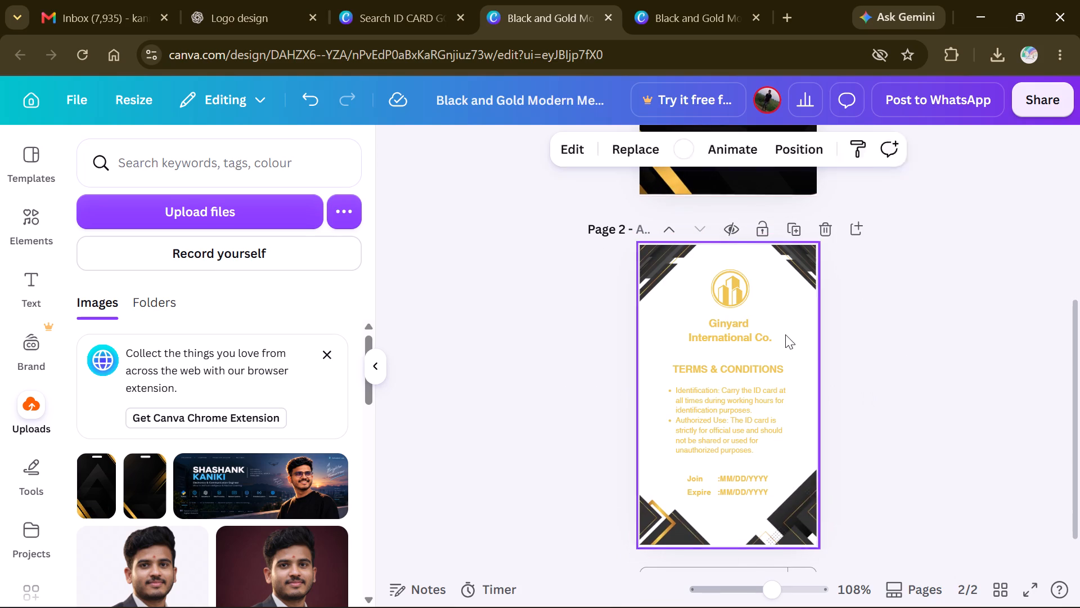
key("Delete")
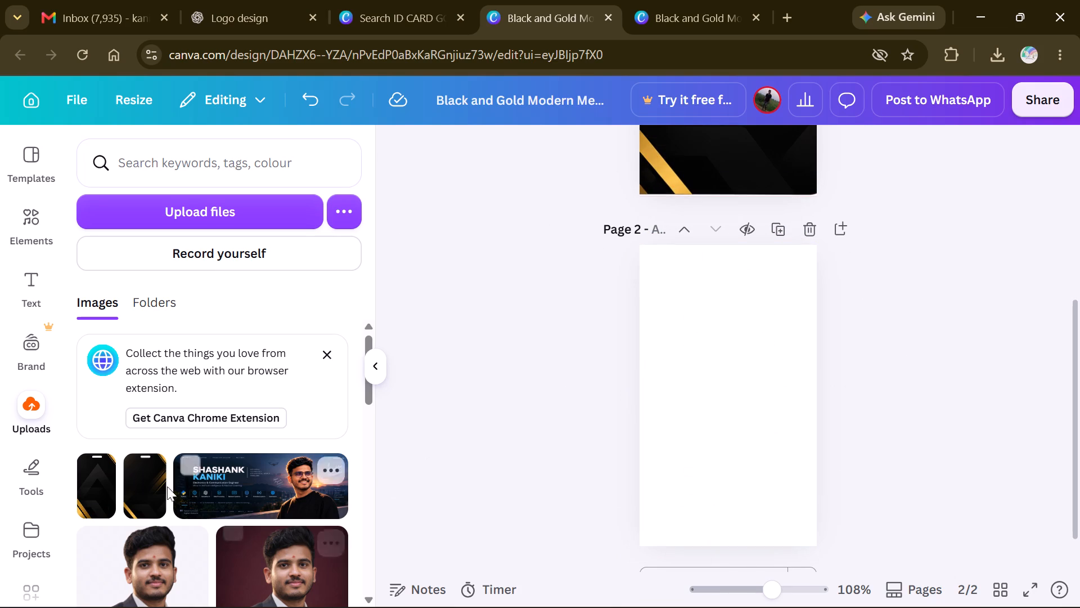
Add the back card background to page 2, enlarge it proportionally, and move it towards the middle of the page.
left_click(92, 507)
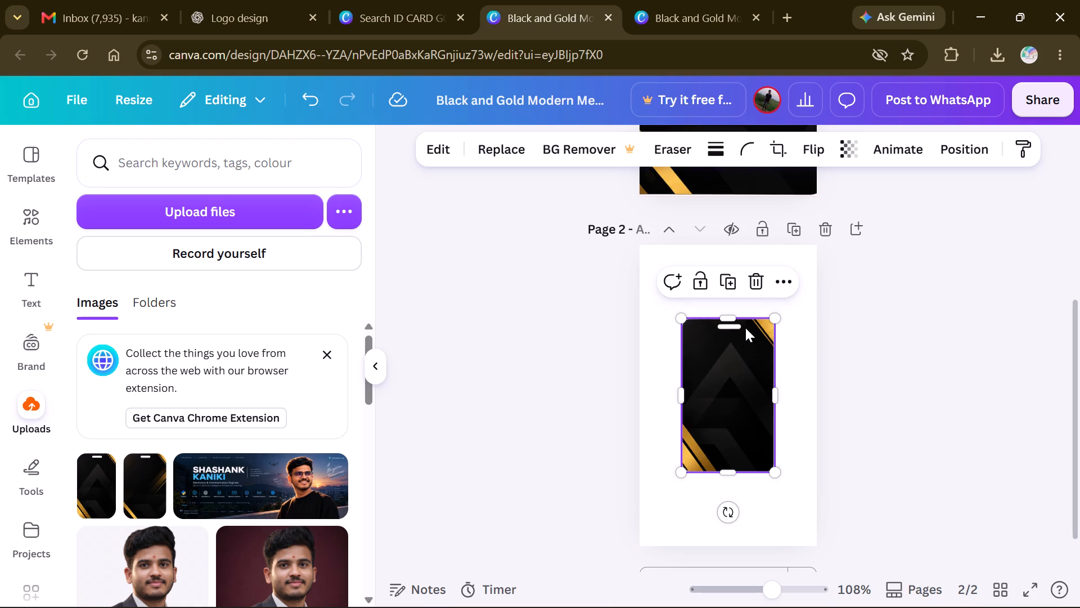
left_click_drag(771, 318, 794, 235)
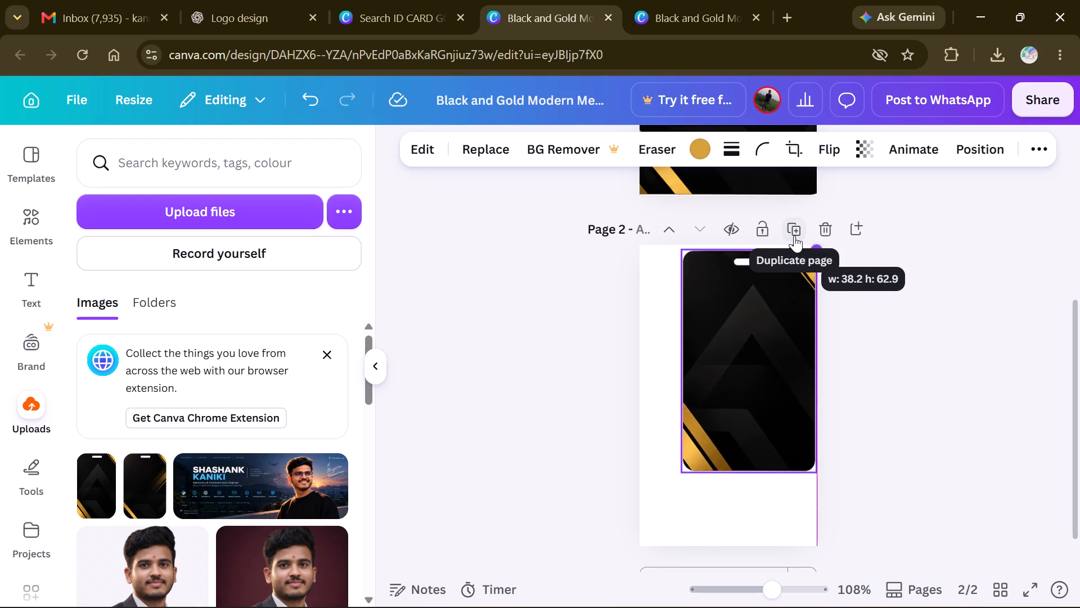
left_click_drag(794, 235, 795, 227)
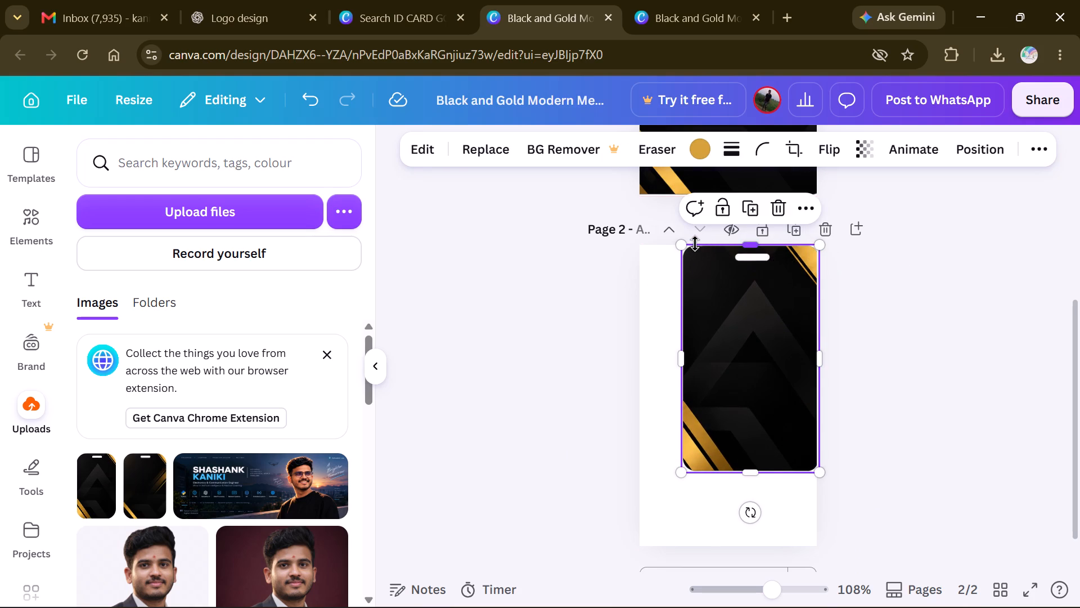
left_click_drag(682, 246, 674, 260)
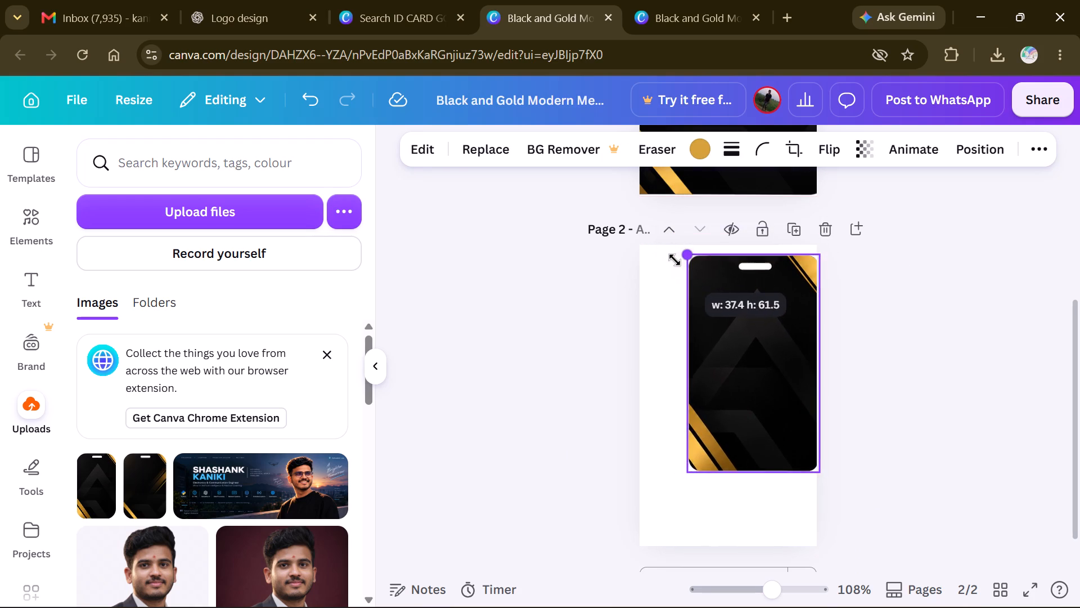
left_click_drag(674, 260, 671, 257)
left_click_drag(732, 322, 712, 339)
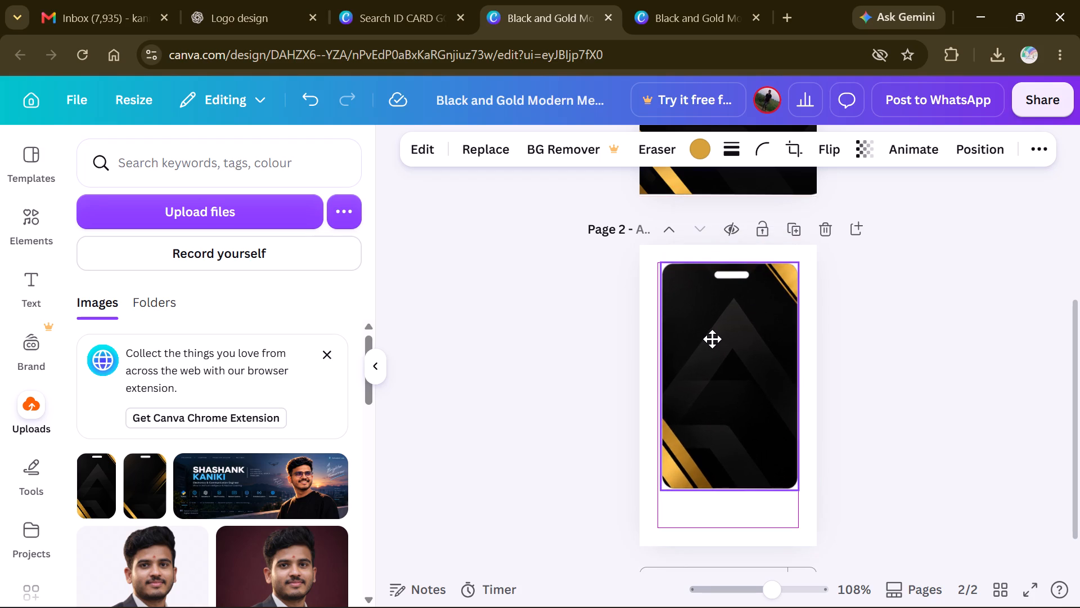
left_click_drag(712, 339, 712, 353)
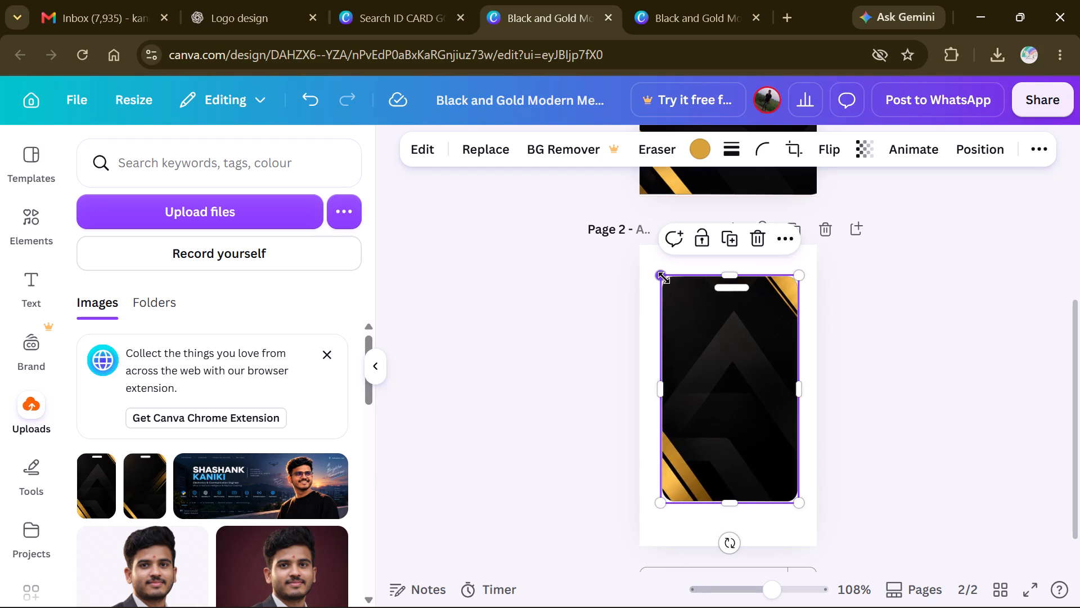
Enlarge and reposition the back card background proportionally until it covers page 2's full width and height.
left_click_drag(664, 277, 649, 252)
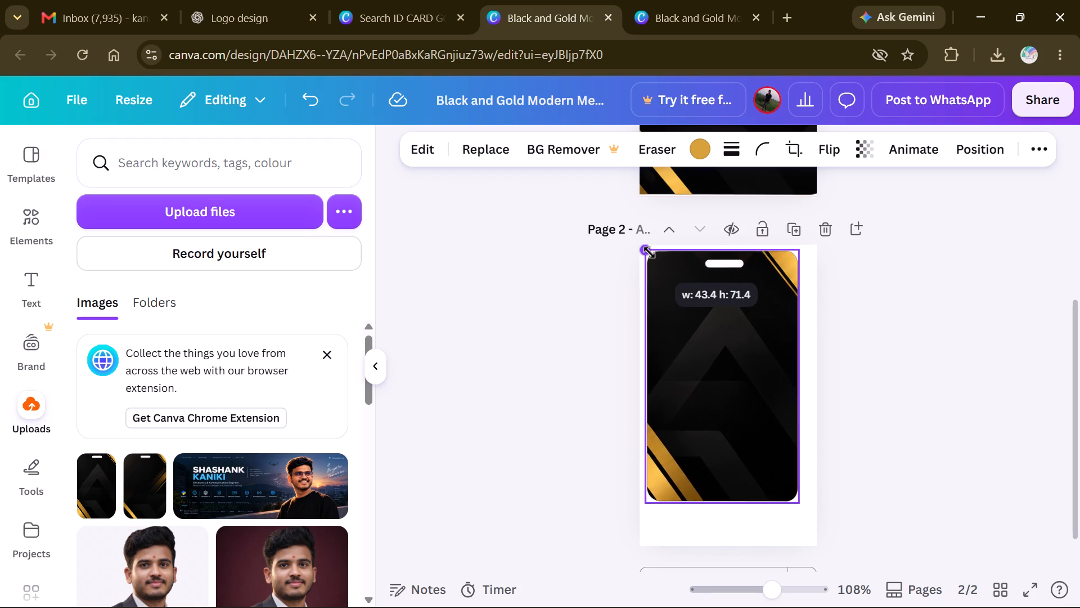
left_click_drag(649, 252, 655, 240)
left_click_drag(800, 248, 802, 254)
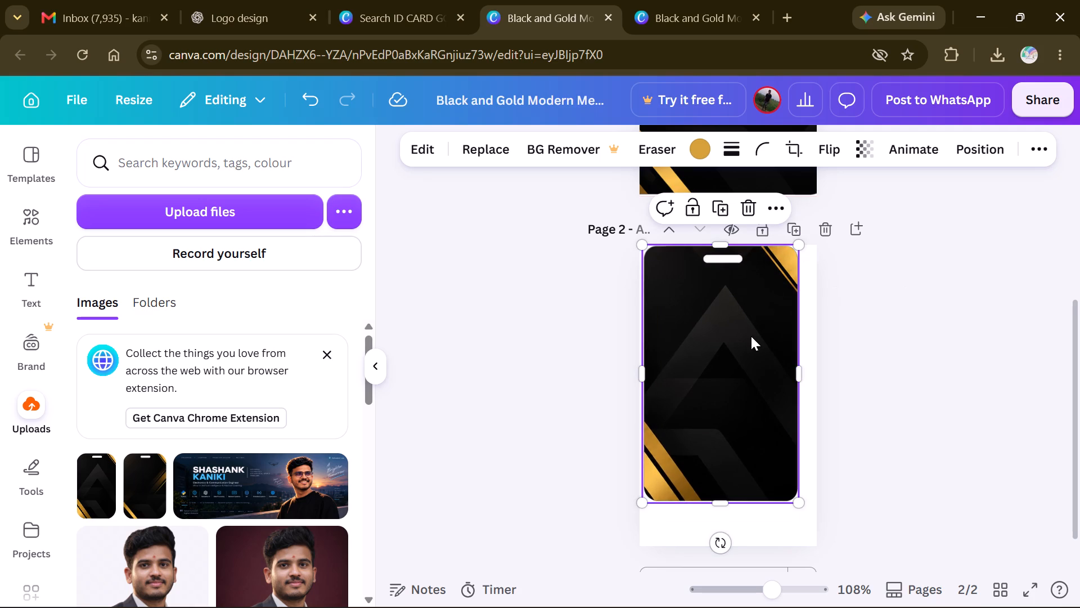
left_click_drag(751, 336, 758, 354)
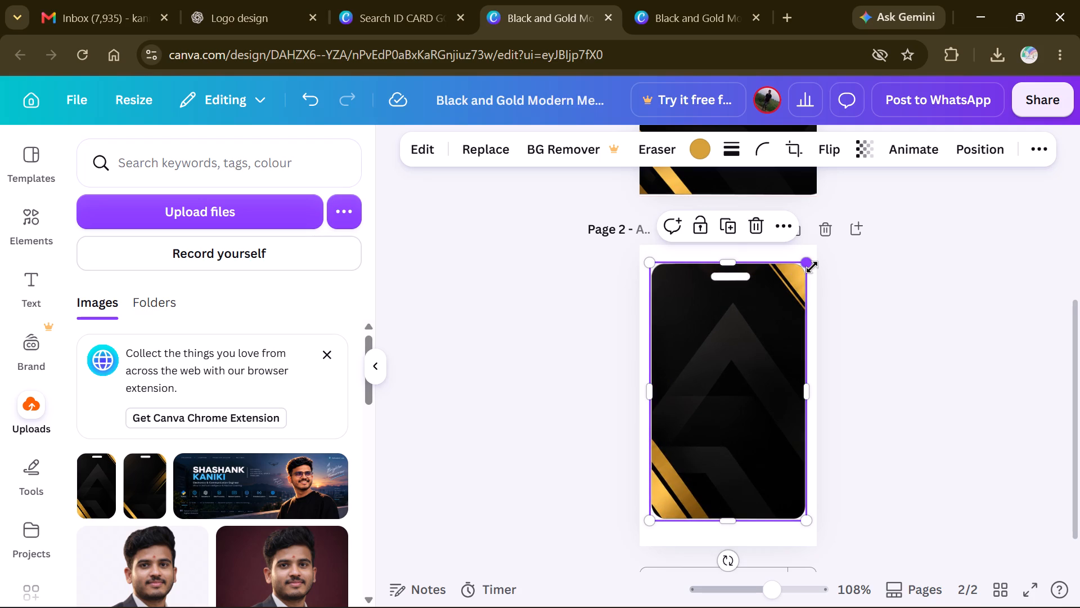
left_click_drag(812, 267, 820, 251)
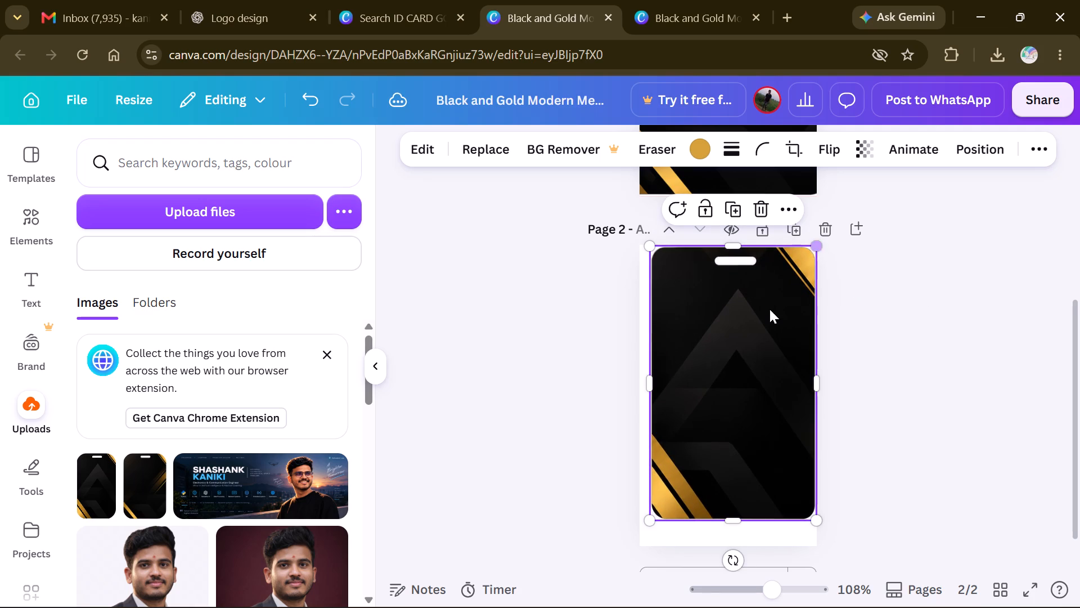
left_click_drag(767, 310, 762, 328)
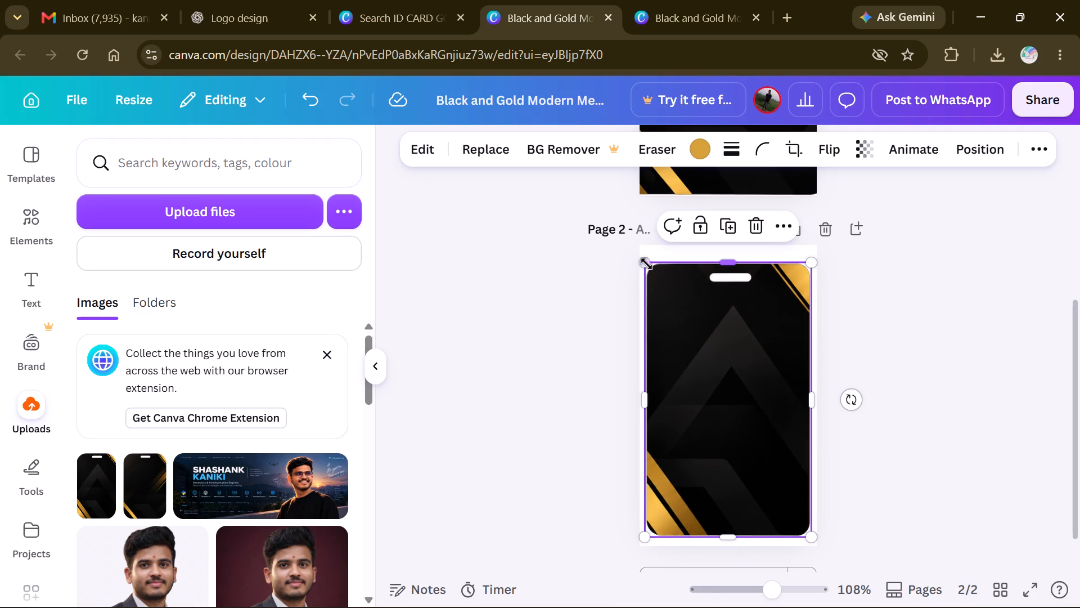
left_click_drag(643, 263, 644, 246)
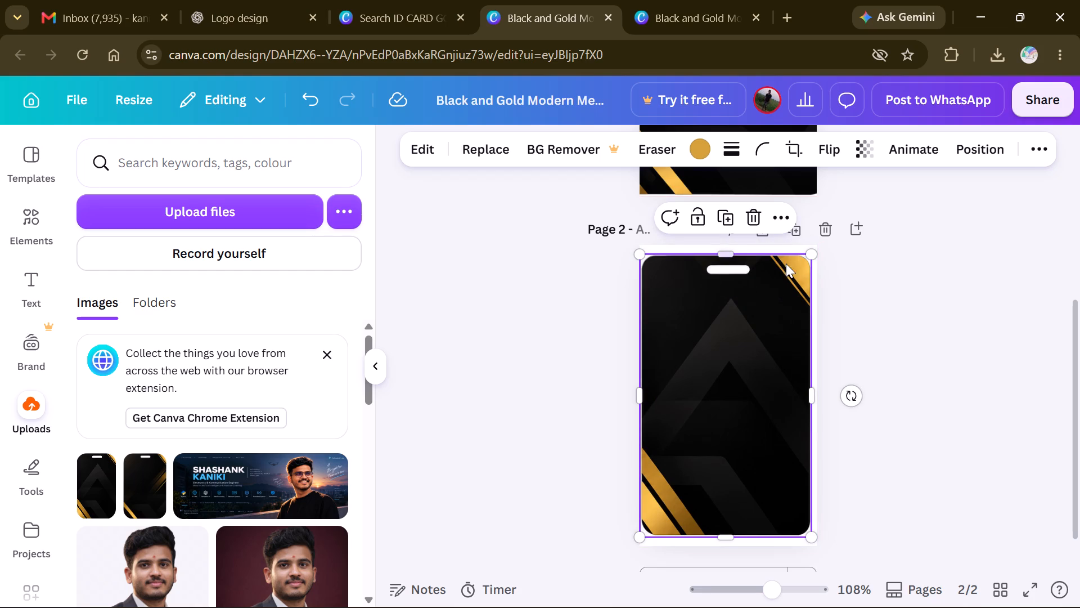
left_click_drag(810, 252, 812, 243)
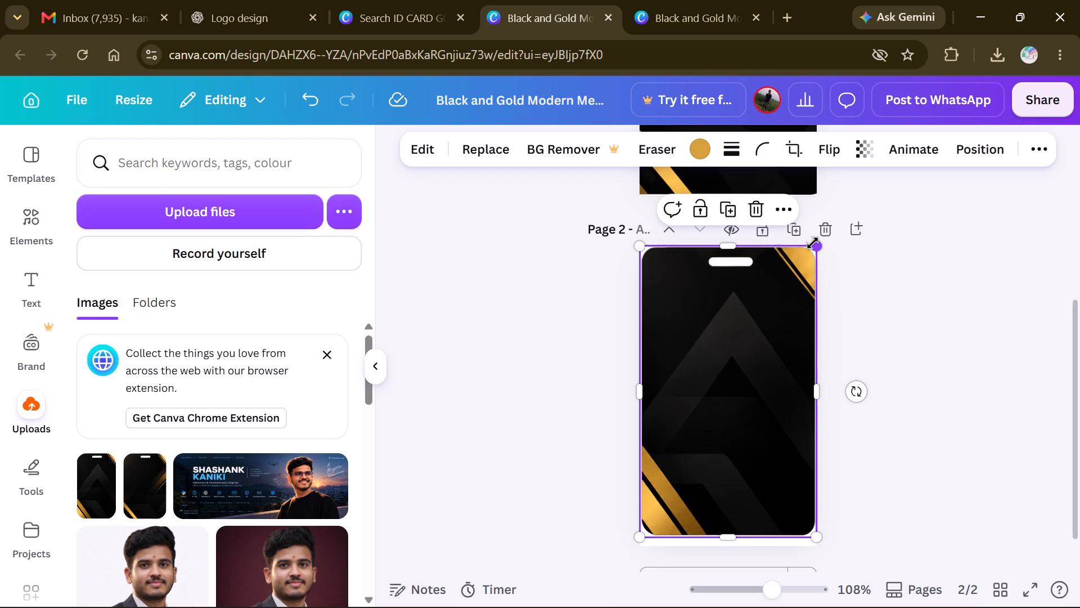
left_click_drag(813, 534, 813, 537)
left_click_drag(813, 537, 813, 542)
left_click(894, 515)
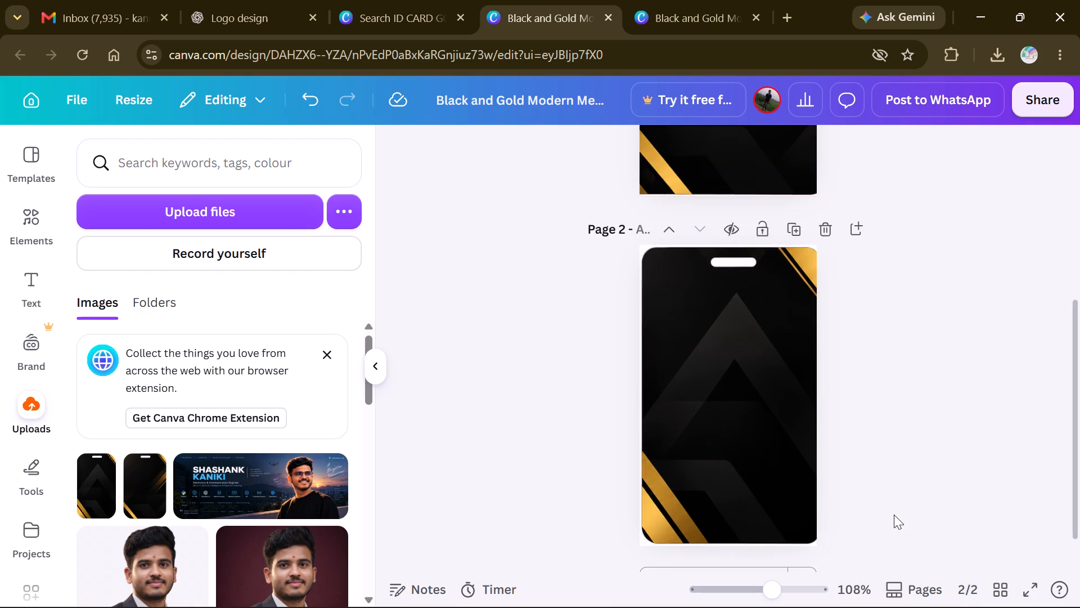
left_click(734, 451)
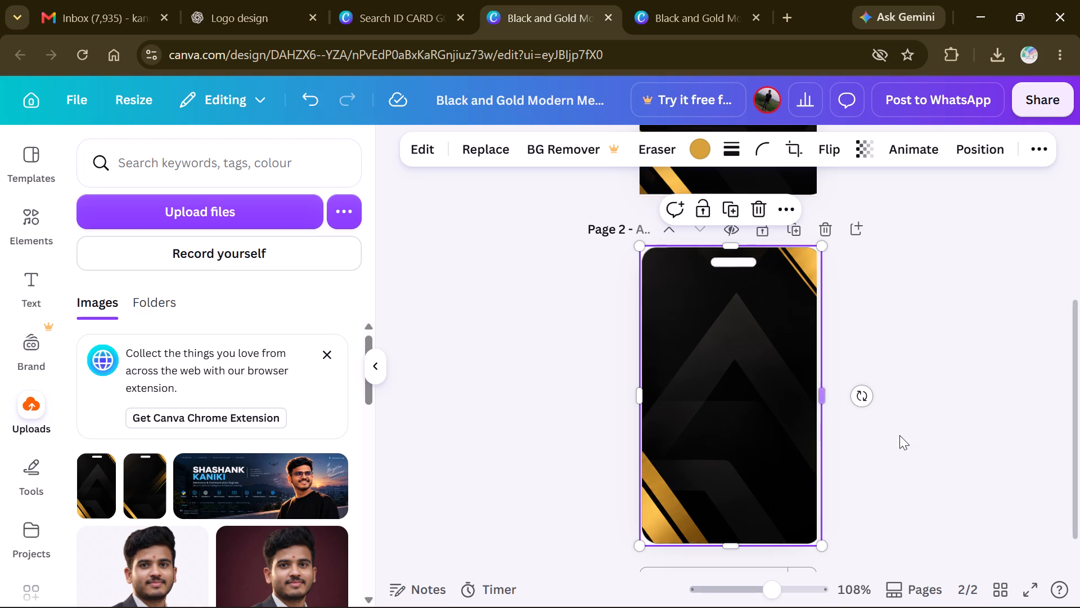
left_click(908, 436)
Delete the oversized front card background from page 1.
scroll(515, 427, "up", 1)
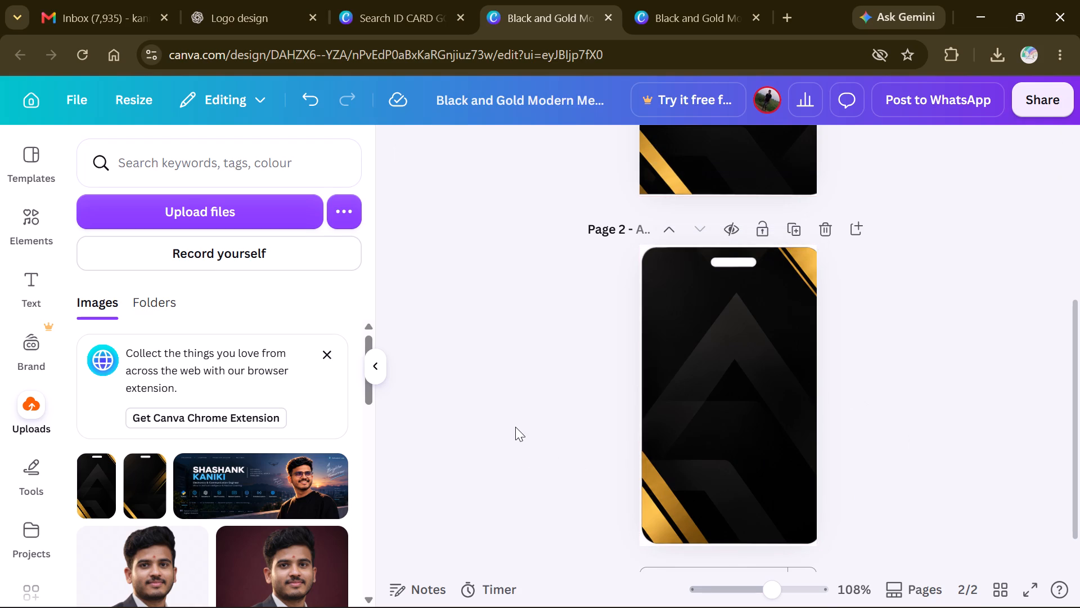
scroll(515, 427, "up", 1)
left_click(692, 253)
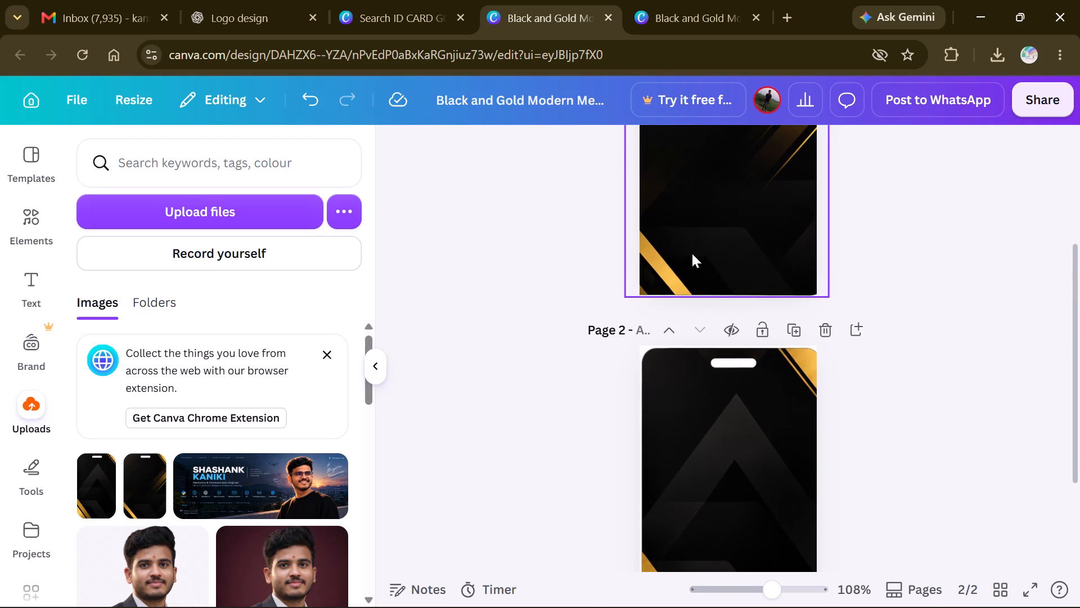
key("Delete")
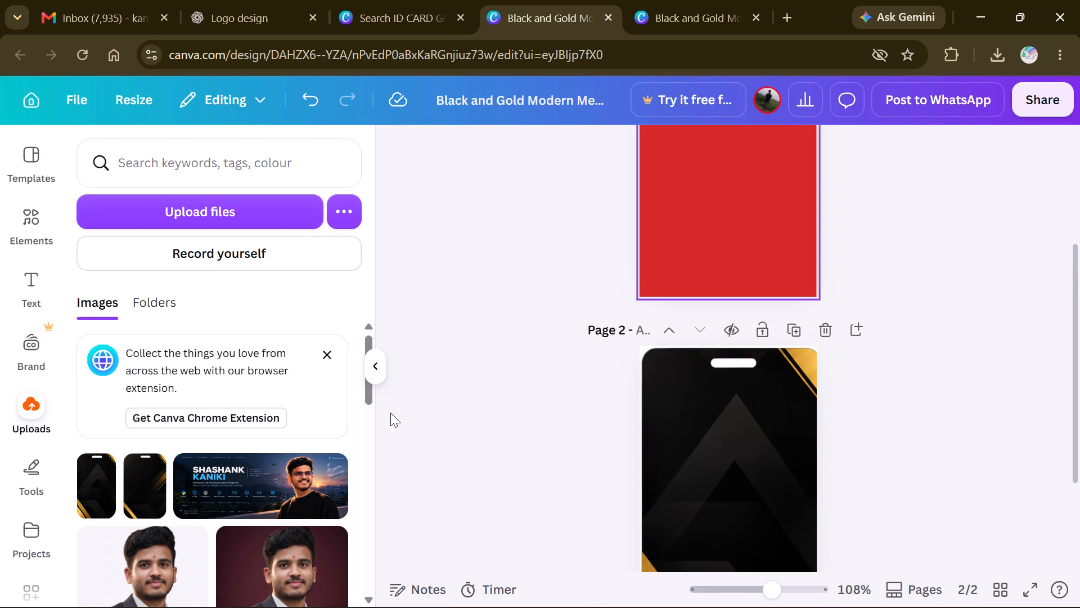
Insert the front card background from the uploads again and move it from page 2 to the horizontal centre of page 1.
left_click(143, 504)
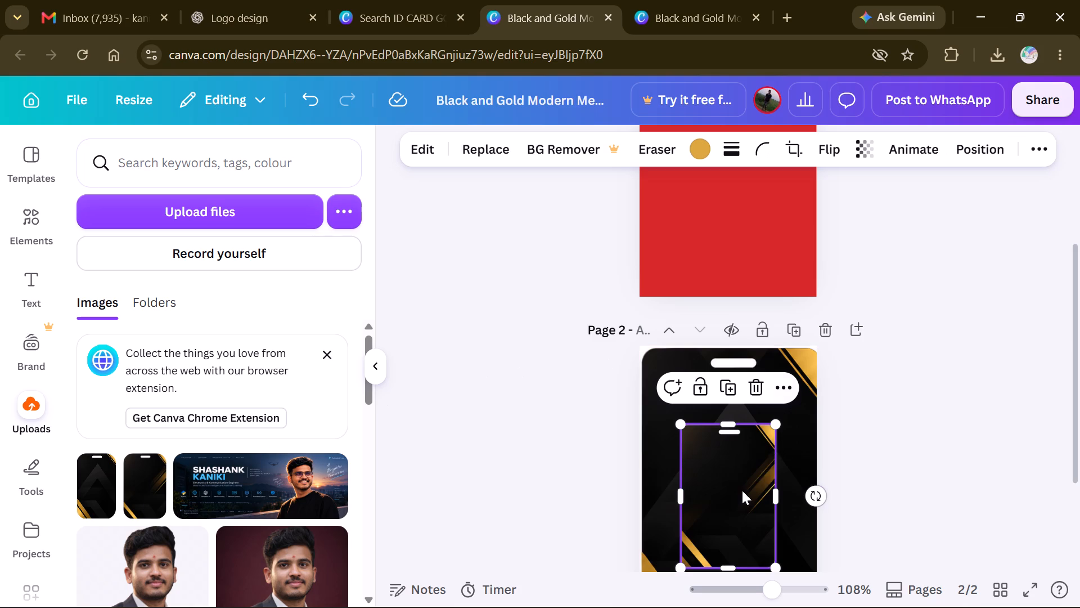
left_click_drag(742, 490, 730, 195)
scroll(634, 380, "up", 1)
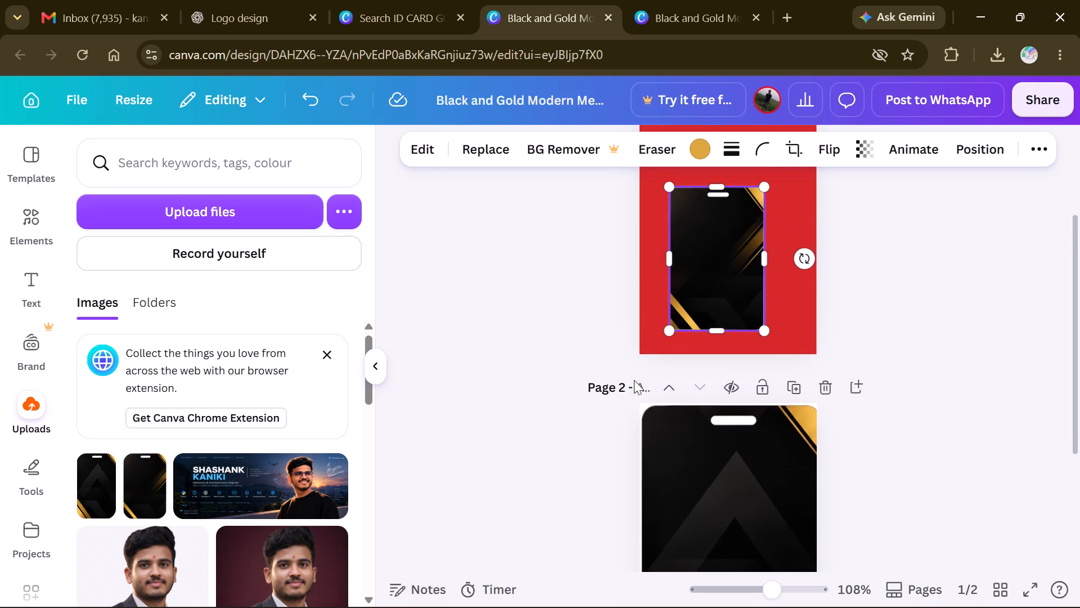
scroll(634, 380, "up", 1)
left_click_drag(738, 329, 746, 274)
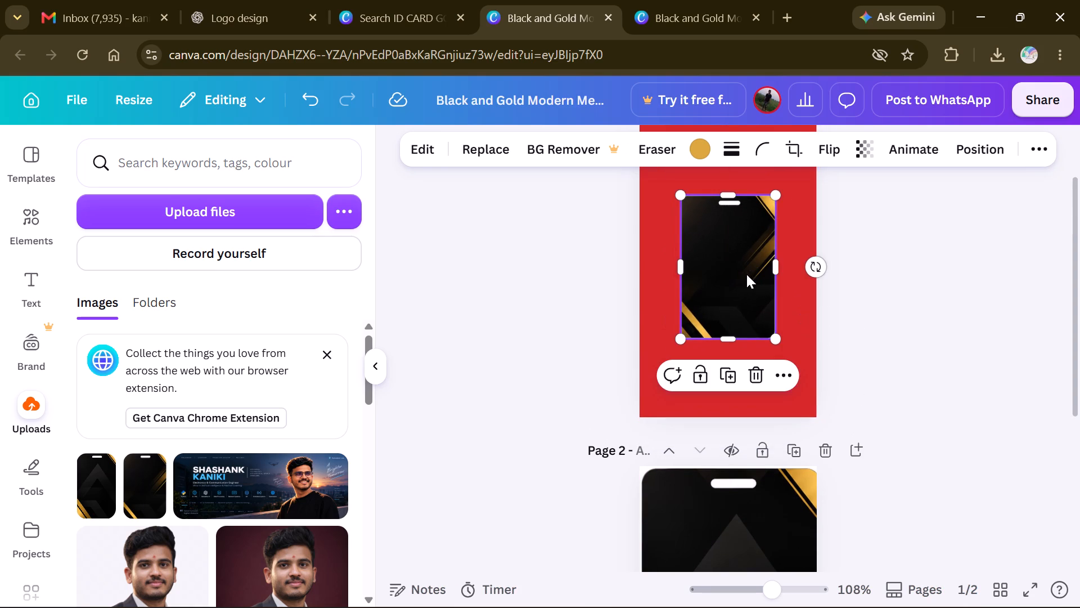
scroll(515, 332, "up", 1)
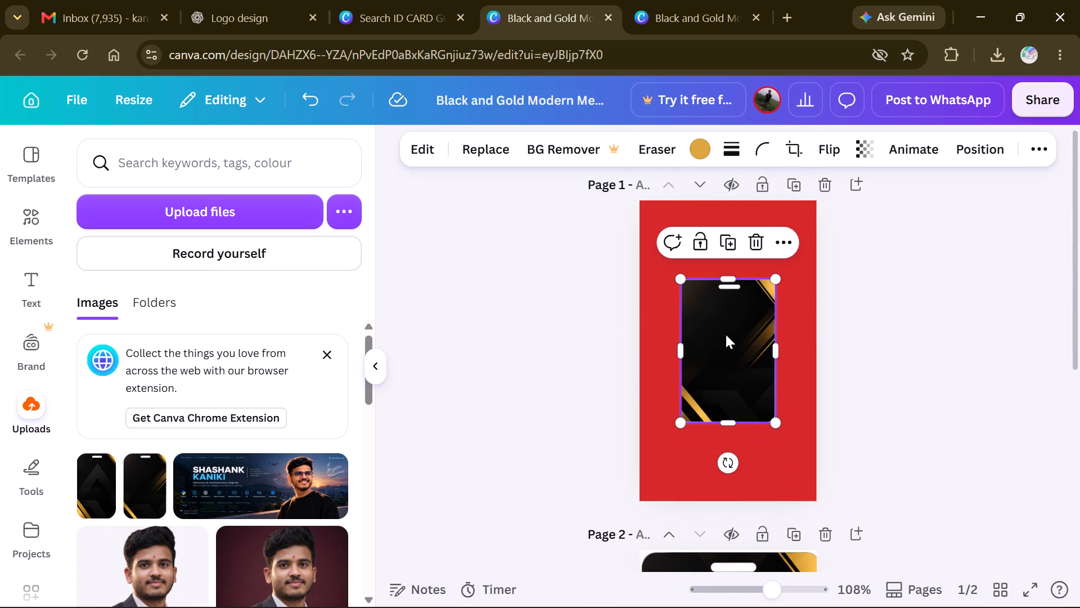
left_click(723, 316)
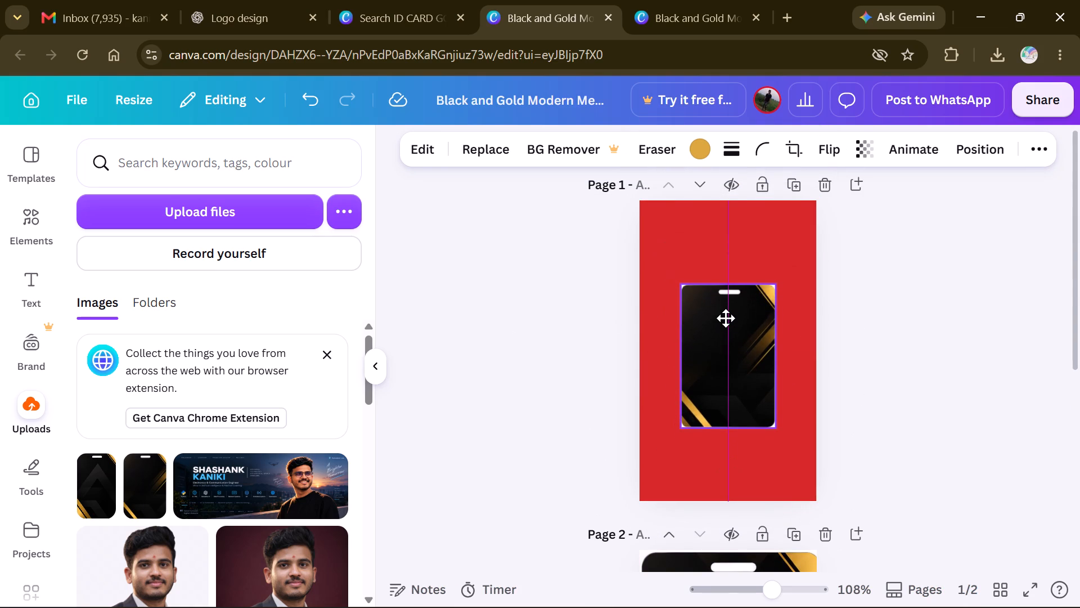
Enlarge the front card background proportionally until it spans page 1's full width, with its top edge at the page top.
left_click_drag(678, 277, 674, 253)
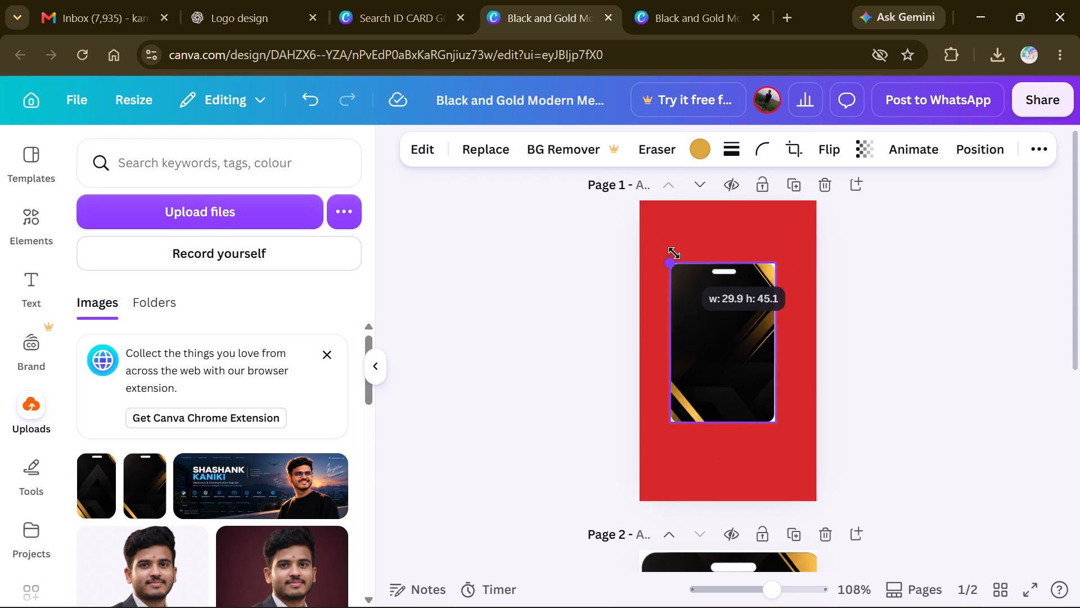
left_click_drag(674, 253, 669, 242)
left_click_drag(773, 252, 794, 213)
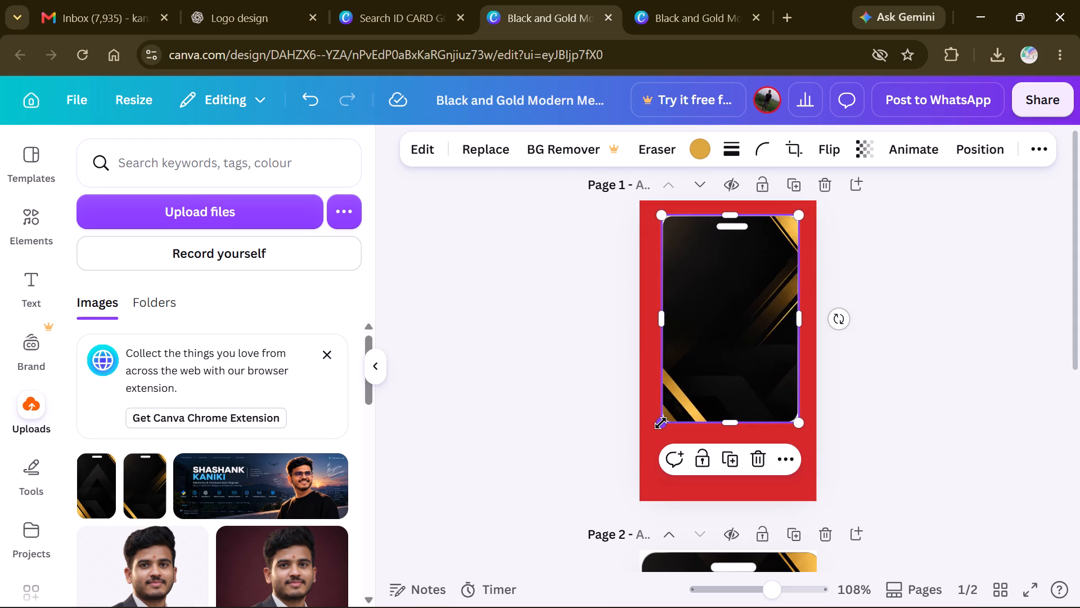
left_click_drag(660, 423, 646, 458)
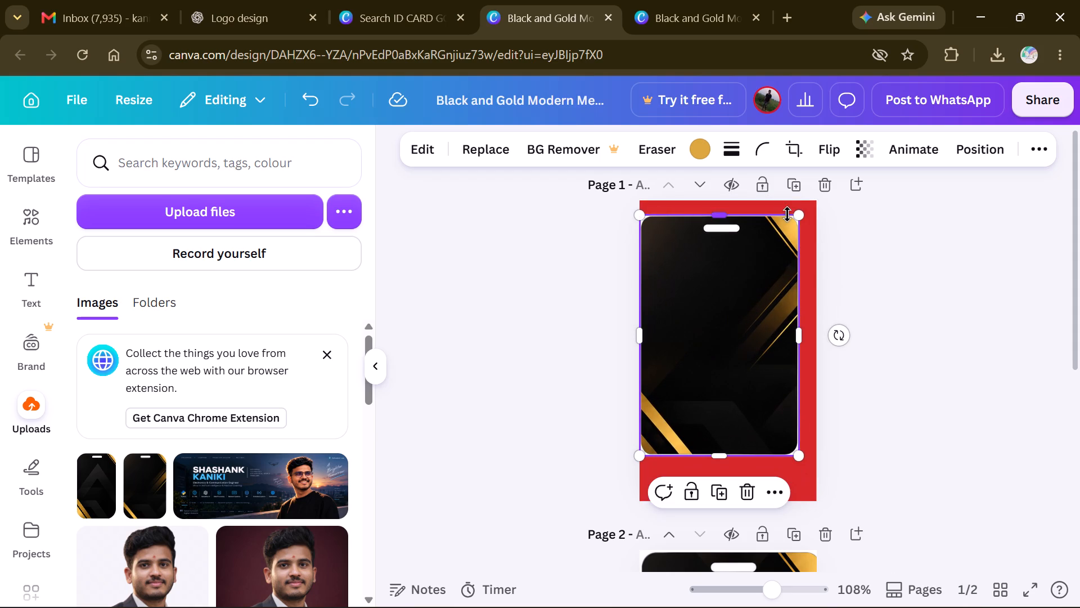
left_click_drag(797, 213, 816, 202)
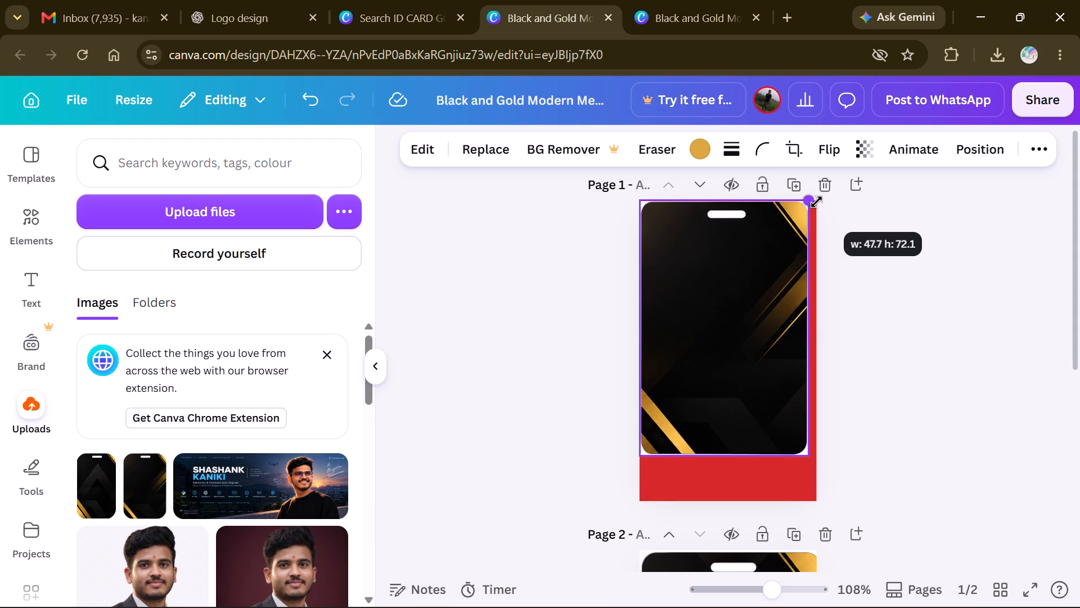
left_click_drag(816, 202, 819, 201)
left_click_drag(810, 450, 796, 480)
left_click(769, 425)
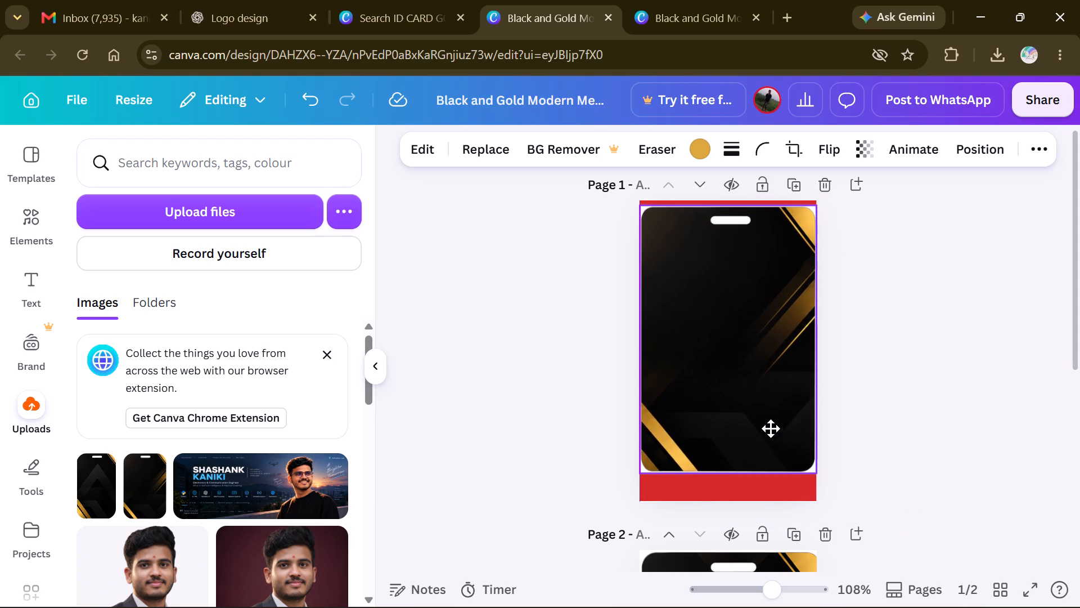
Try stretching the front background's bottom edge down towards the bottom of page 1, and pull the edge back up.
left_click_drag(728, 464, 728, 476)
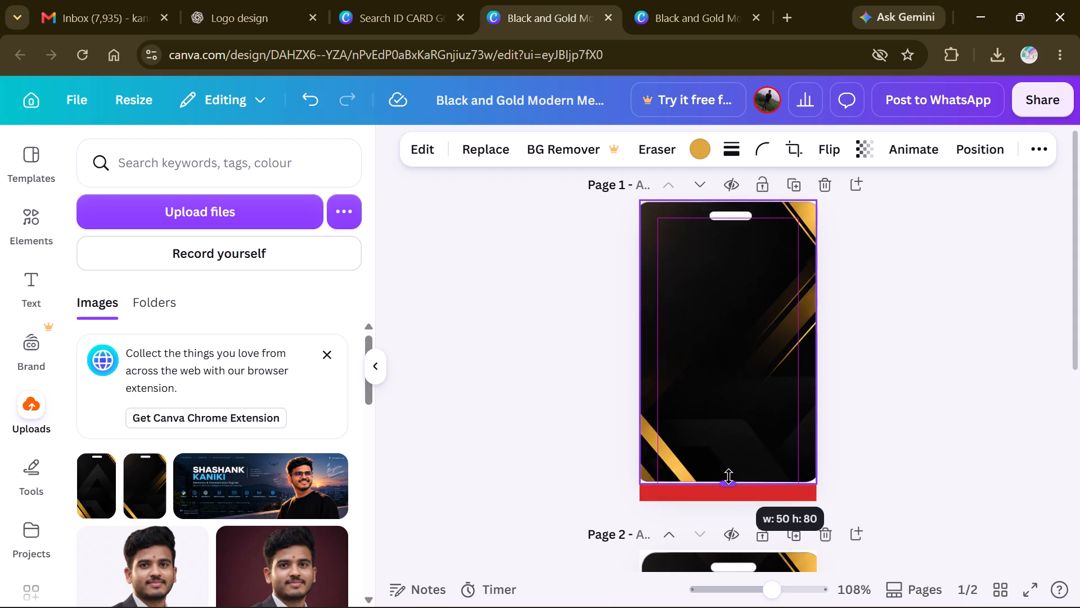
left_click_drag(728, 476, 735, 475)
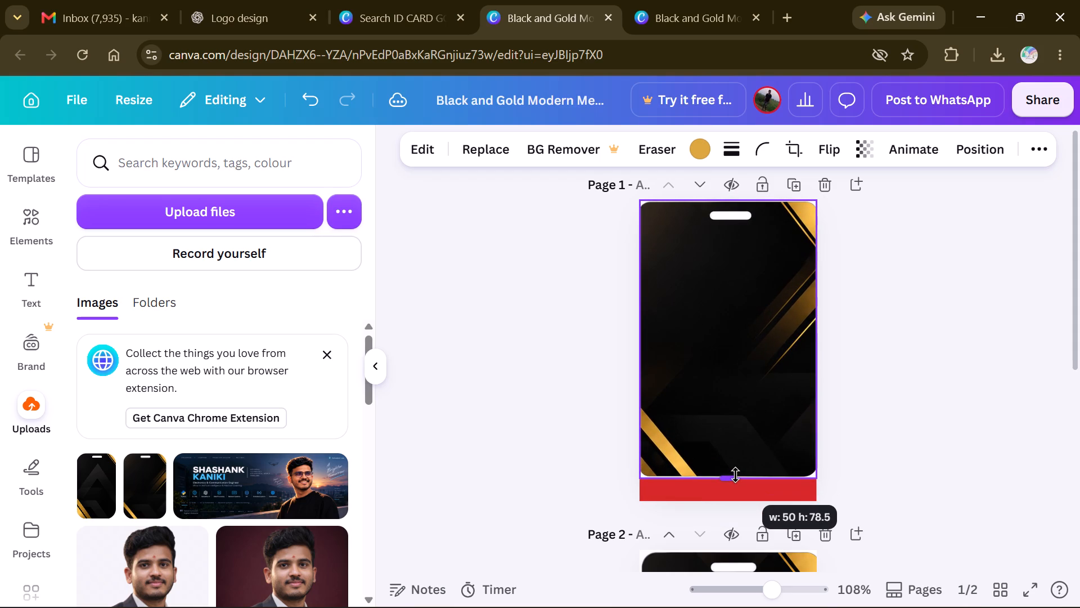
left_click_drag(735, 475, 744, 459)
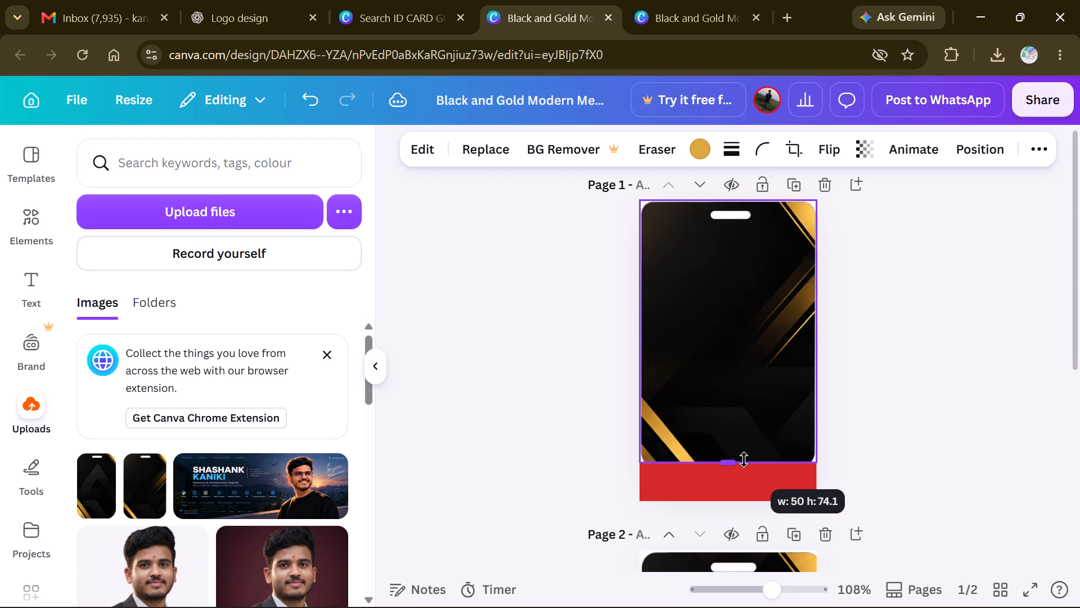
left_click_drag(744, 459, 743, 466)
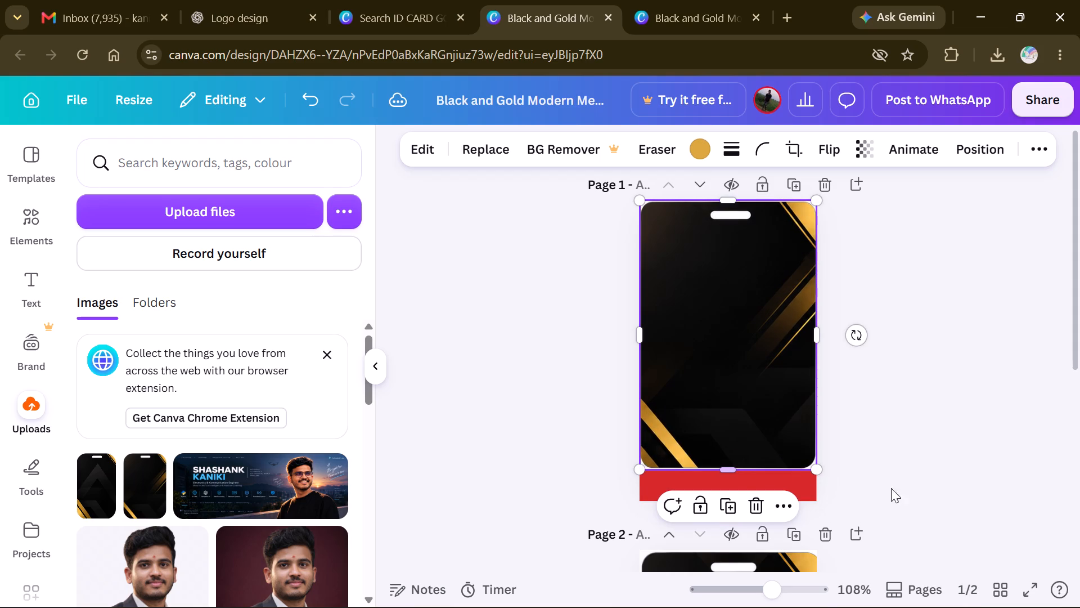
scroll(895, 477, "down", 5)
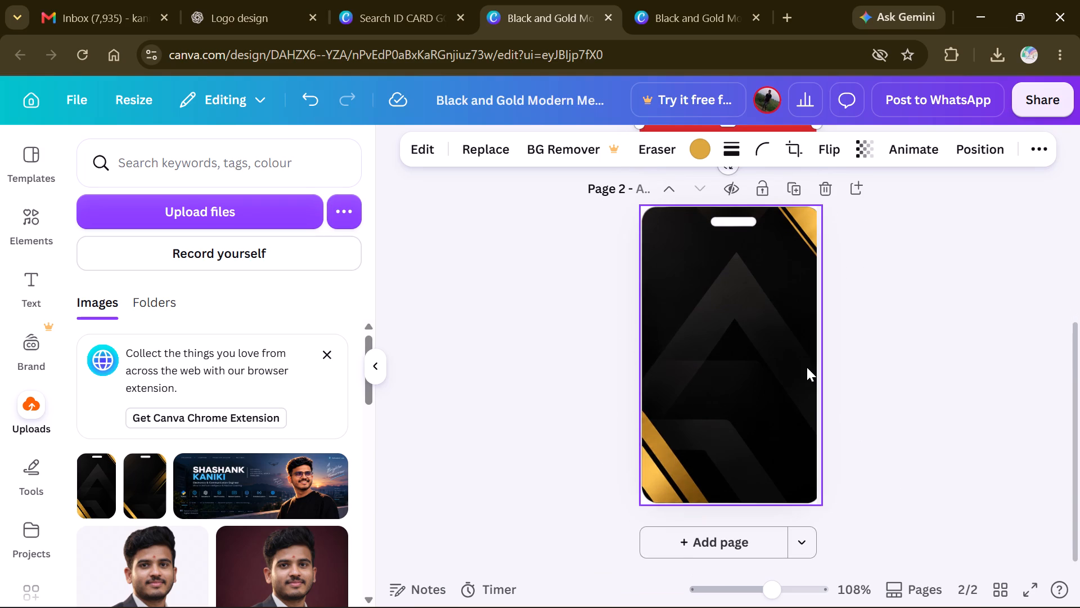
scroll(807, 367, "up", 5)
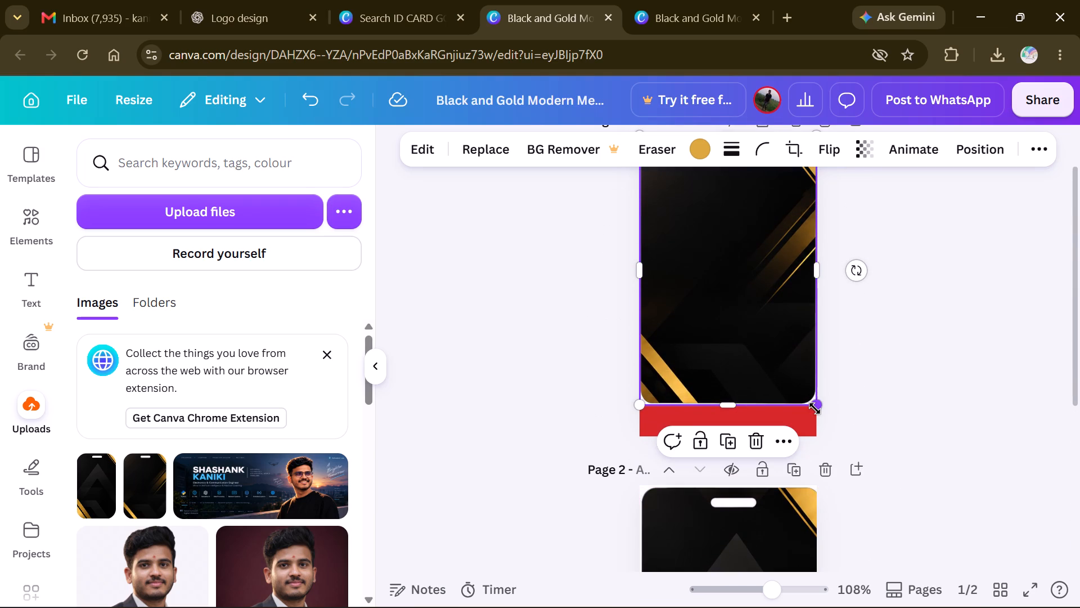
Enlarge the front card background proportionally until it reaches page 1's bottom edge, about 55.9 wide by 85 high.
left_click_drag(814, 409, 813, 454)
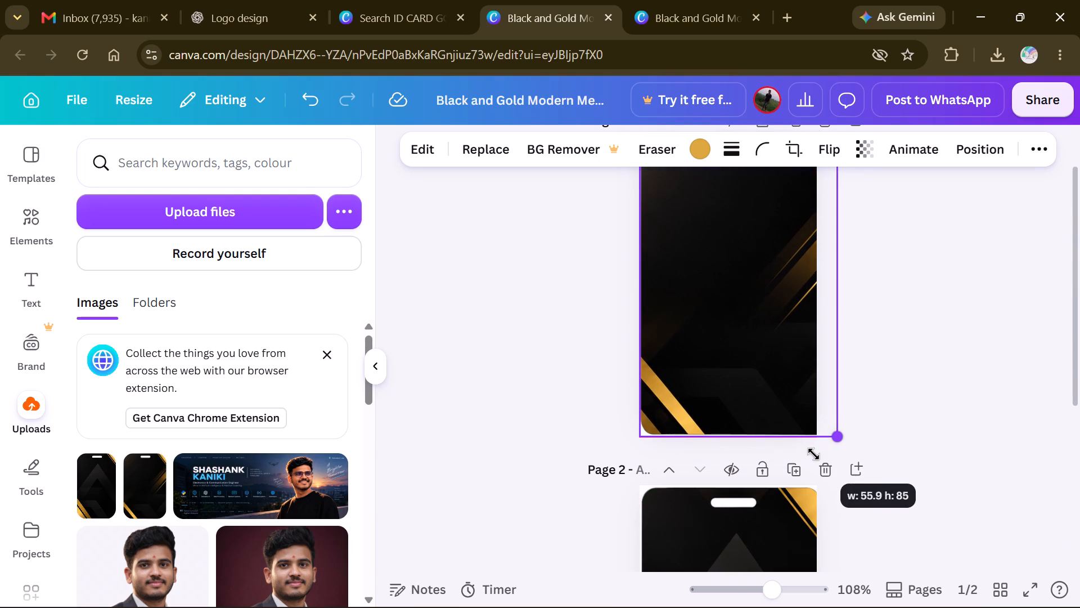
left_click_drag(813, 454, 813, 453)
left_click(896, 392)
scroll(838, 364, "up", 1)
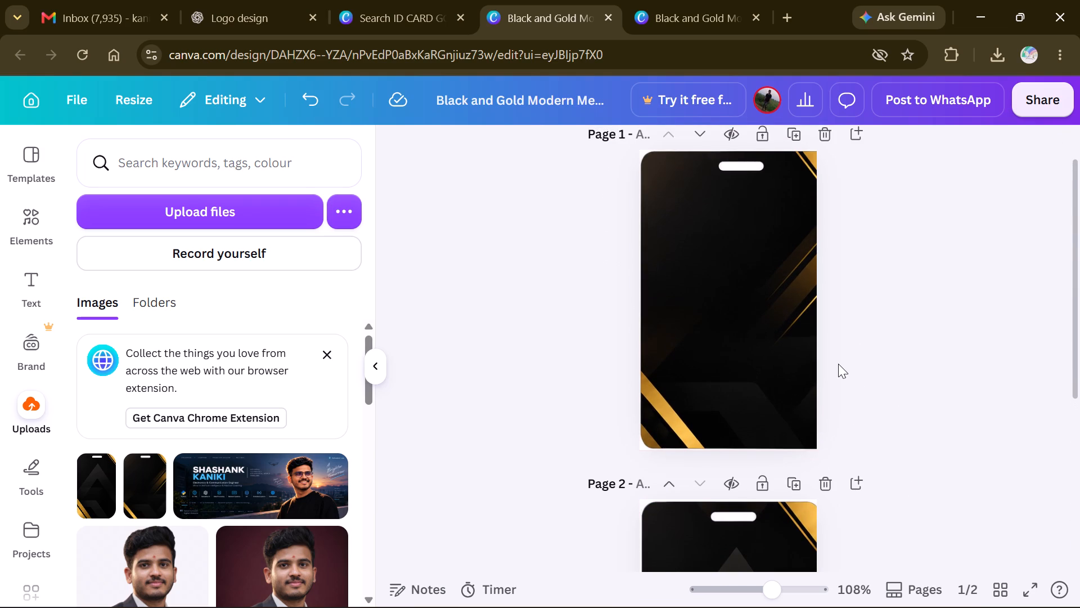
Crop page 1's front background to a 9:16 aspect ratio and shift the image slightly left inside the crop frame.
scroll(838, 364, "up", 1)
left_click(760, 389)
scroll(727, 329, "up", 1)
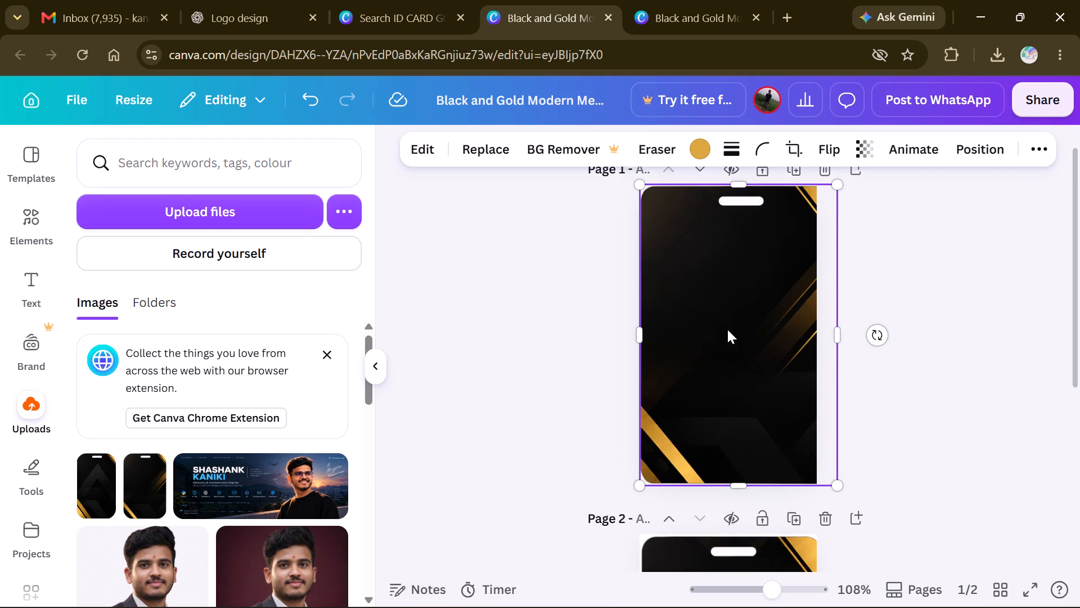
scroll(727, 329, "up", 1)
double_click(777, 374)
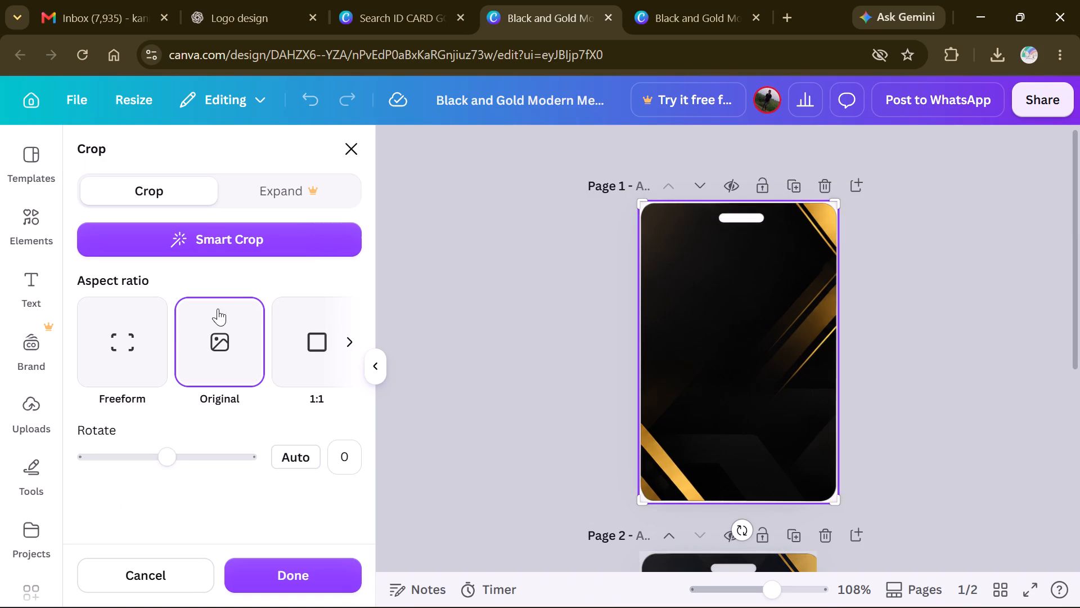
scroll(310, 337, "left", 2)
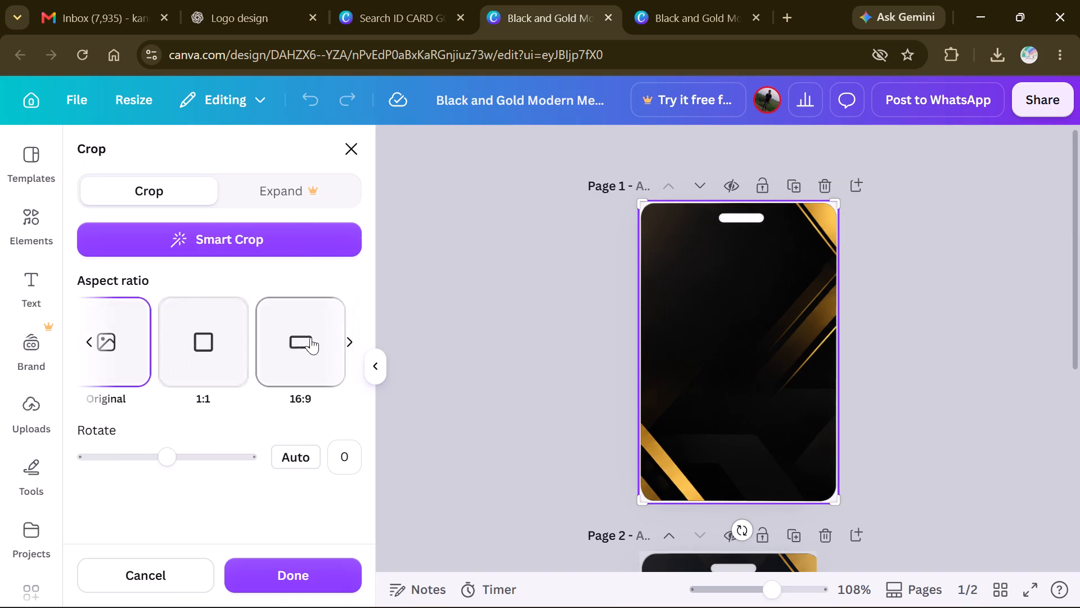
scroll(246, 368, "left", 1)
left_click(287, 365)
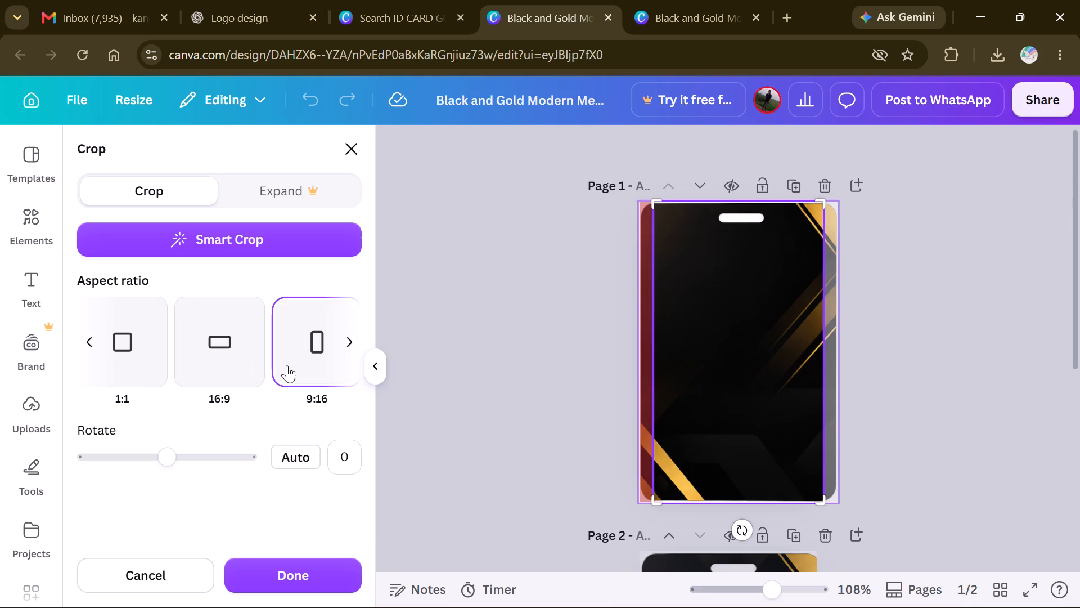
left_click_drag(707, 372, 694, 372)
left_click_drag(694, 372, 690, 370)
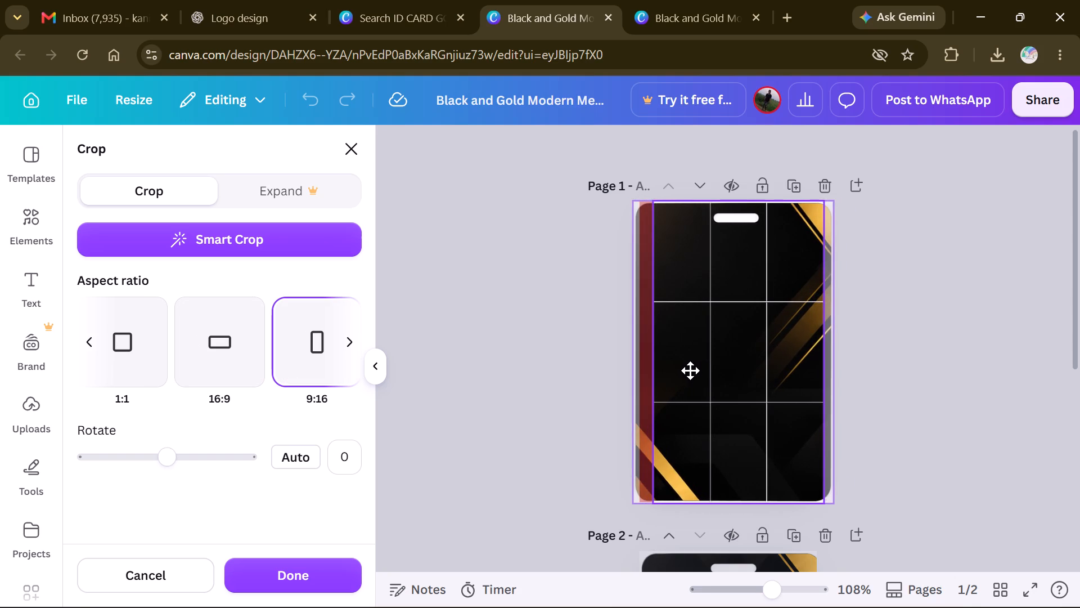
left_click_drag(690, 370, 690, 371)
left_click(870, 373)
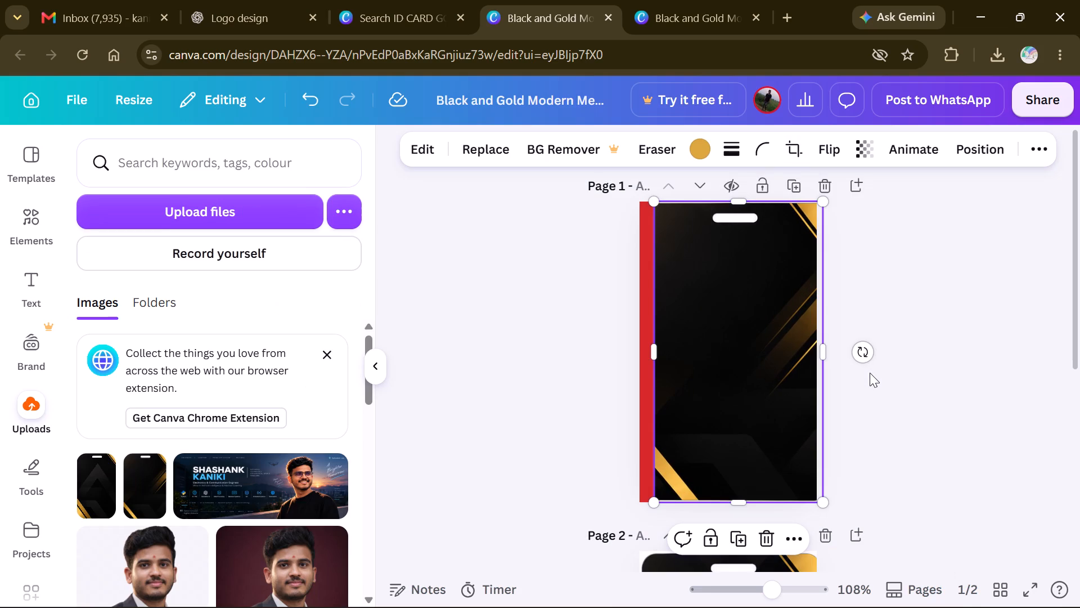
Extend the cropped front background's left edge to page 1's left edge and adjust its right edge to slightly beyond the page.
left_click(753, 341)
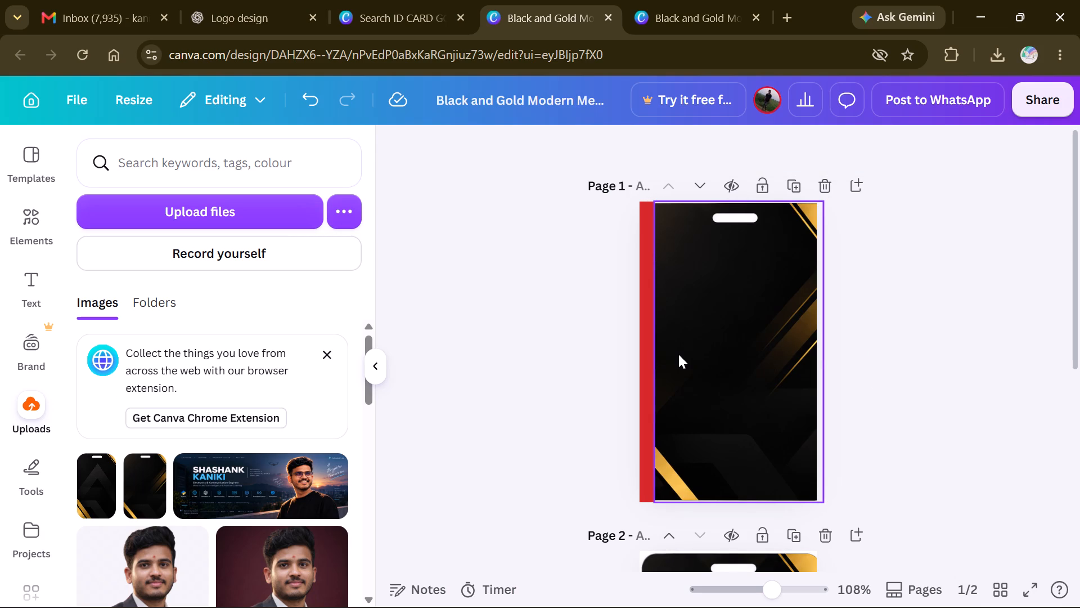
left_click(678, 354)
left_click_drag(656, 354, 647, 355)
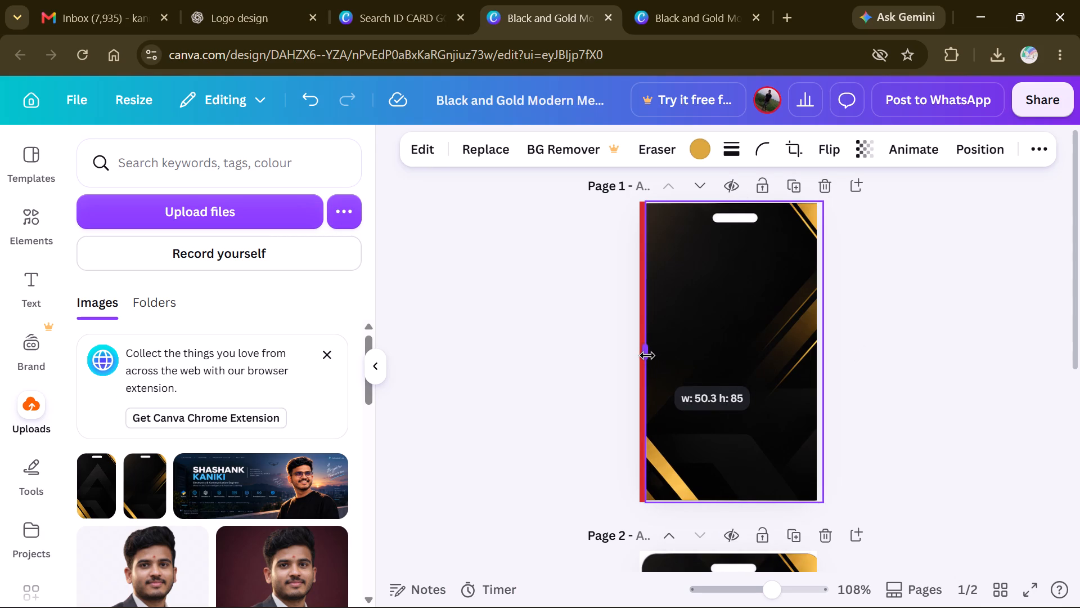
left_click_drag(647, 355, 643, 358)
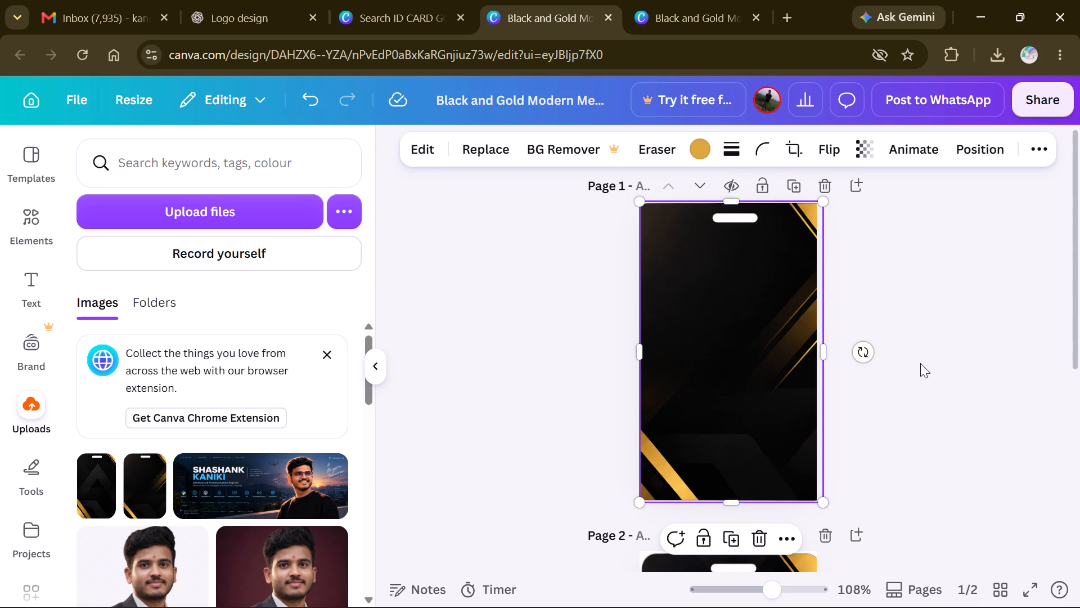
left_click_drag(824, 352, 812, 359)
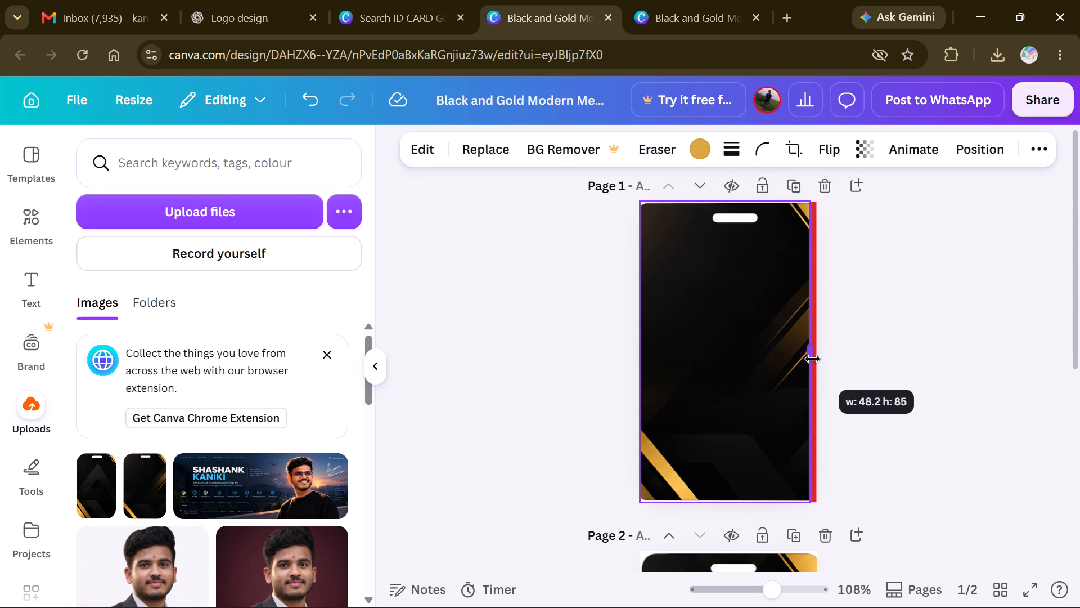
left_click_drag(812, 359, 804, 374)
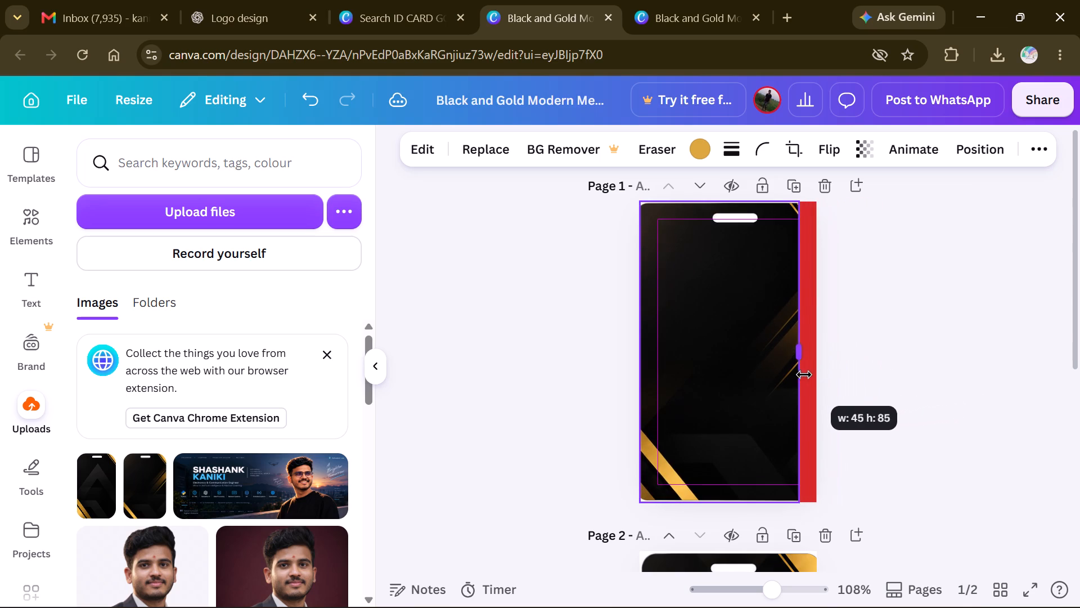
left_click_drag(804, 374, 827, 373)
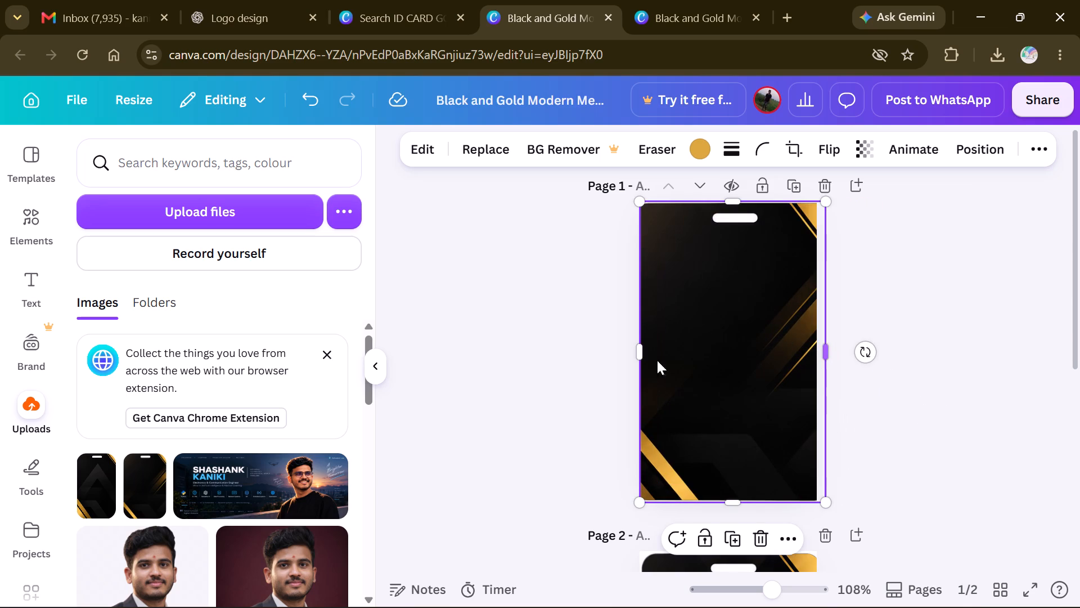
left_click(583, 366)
Shift the back card background on page 2 slightly left so its right edge aligns with the page's right edge.
scroll(955, 405, "down", 2)
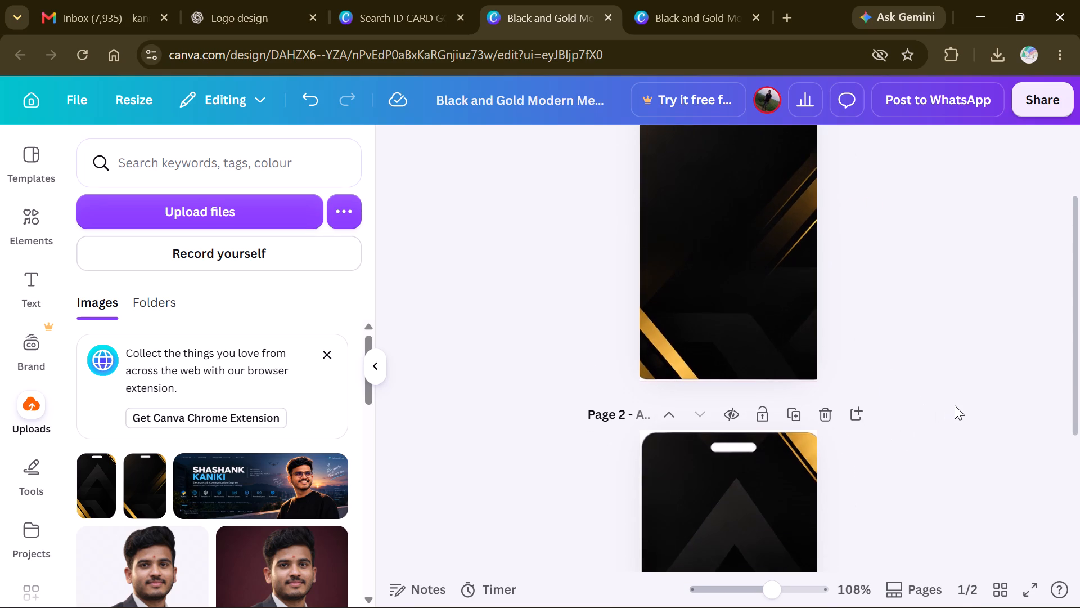
scroll(955, 405, "up", 1)
scroll(955, 405, "down", 5)
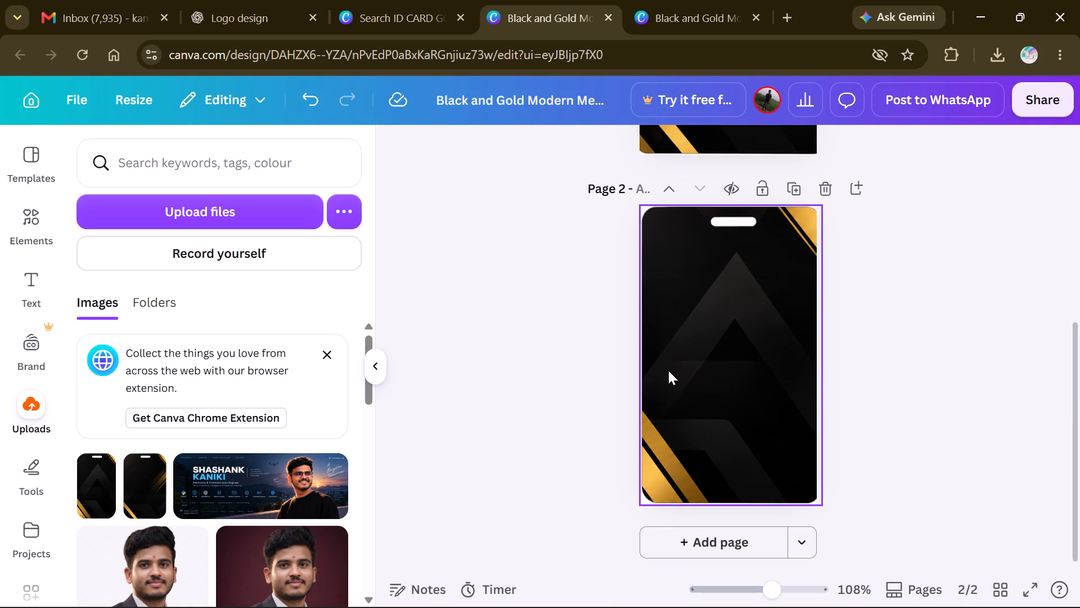
scroll(496, 408, "up", 1)
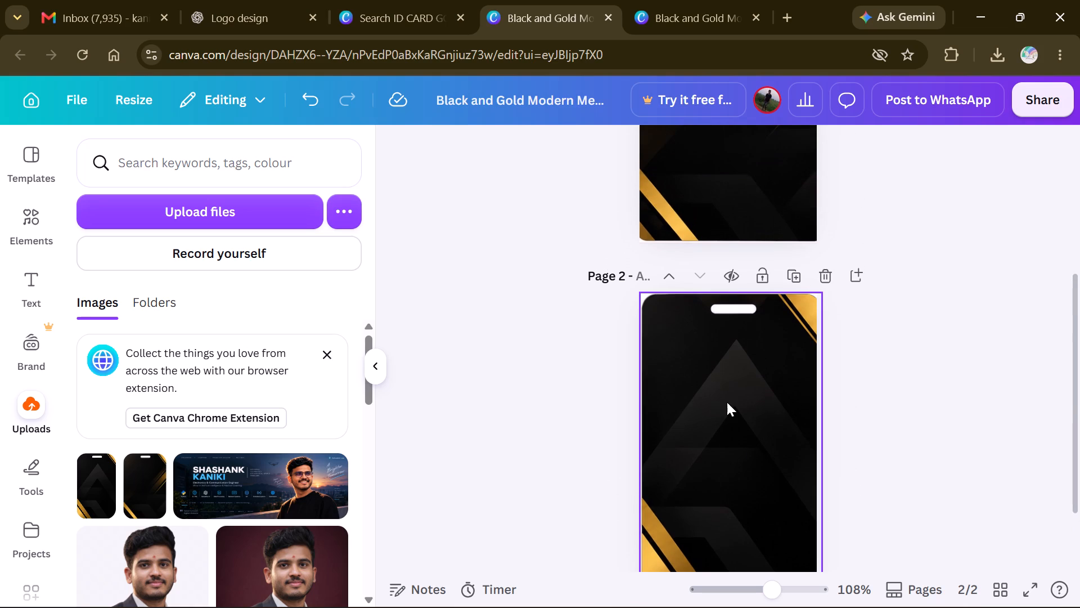
left_click_drag(727, 401, 722, 395)
scroll(886, 397, "down", 1)
scroll(886, 397, "up", 1)
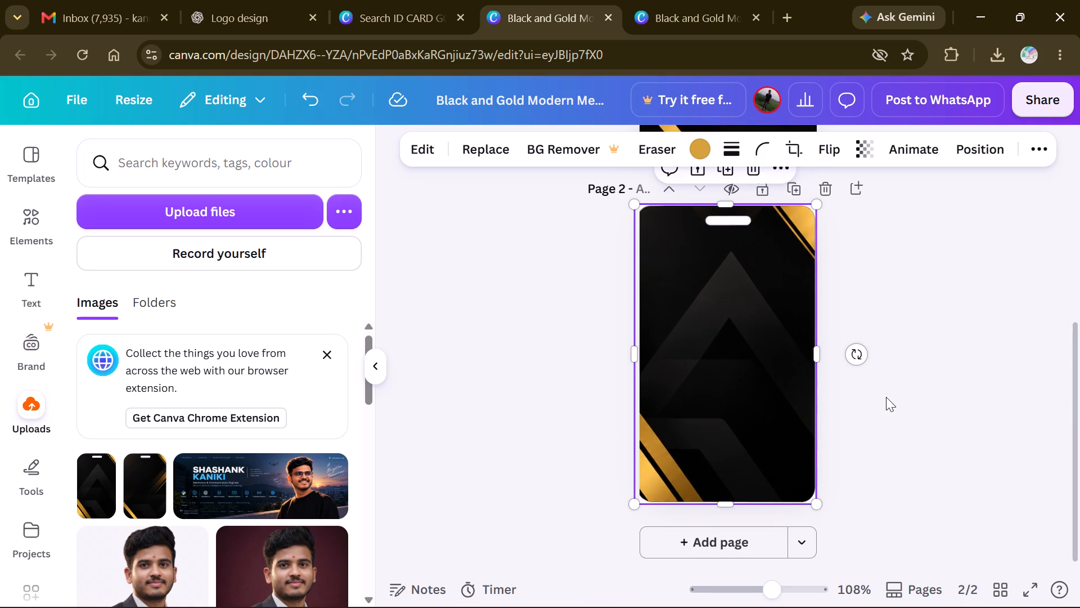
scroll(886, 397, "up", 1)
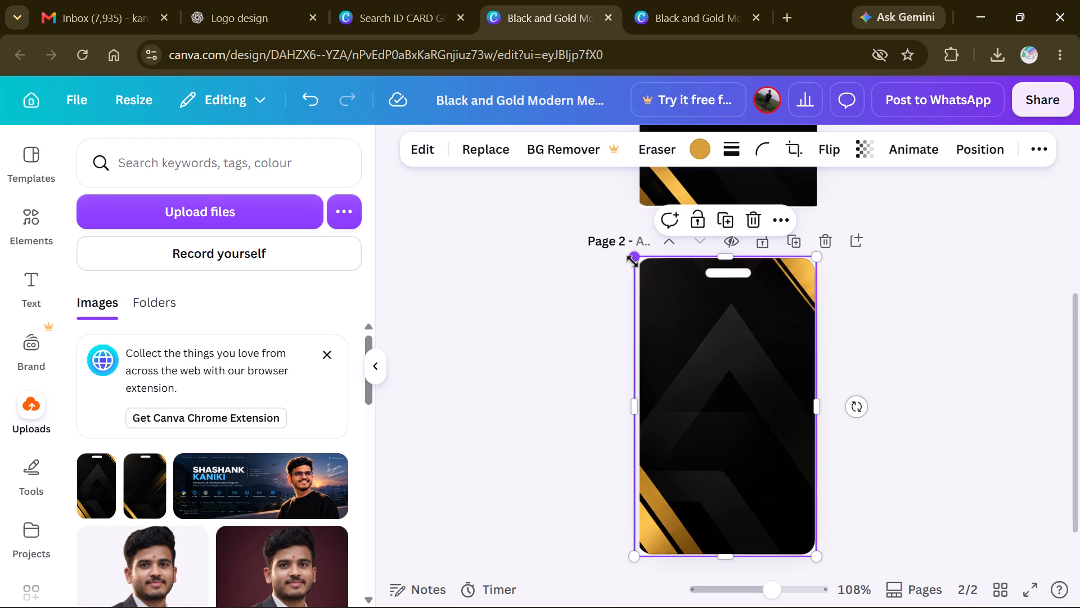
left_click_drag(631, 263, 620, 264)
left_click(970, 356)
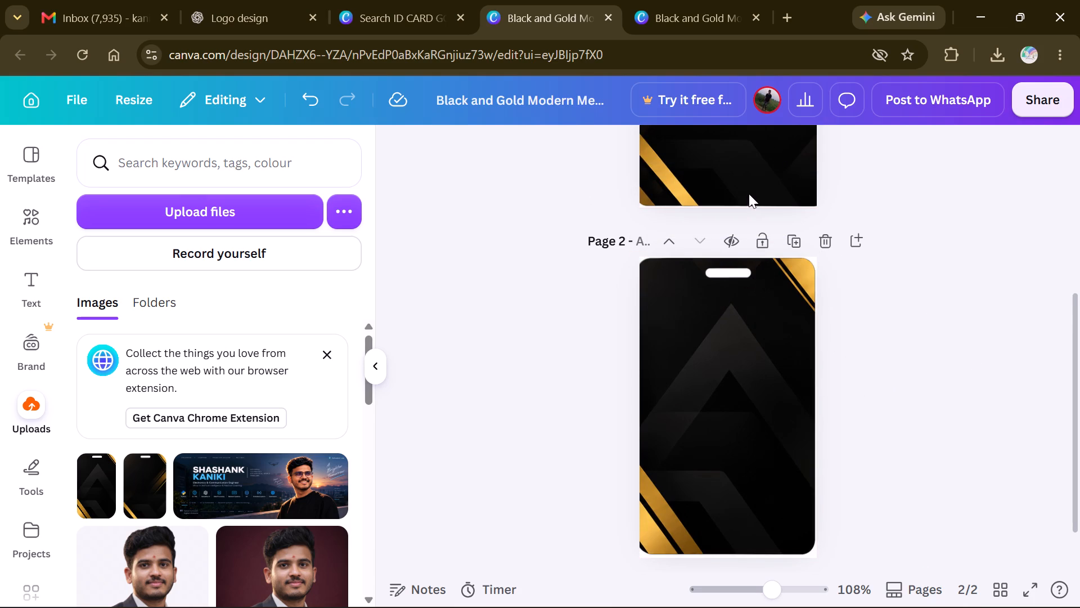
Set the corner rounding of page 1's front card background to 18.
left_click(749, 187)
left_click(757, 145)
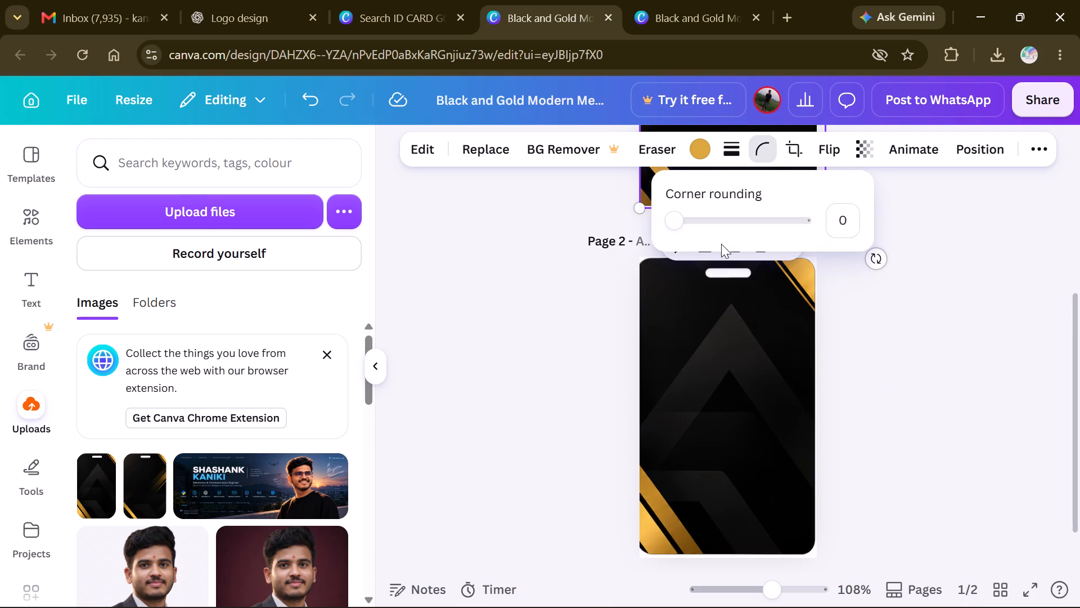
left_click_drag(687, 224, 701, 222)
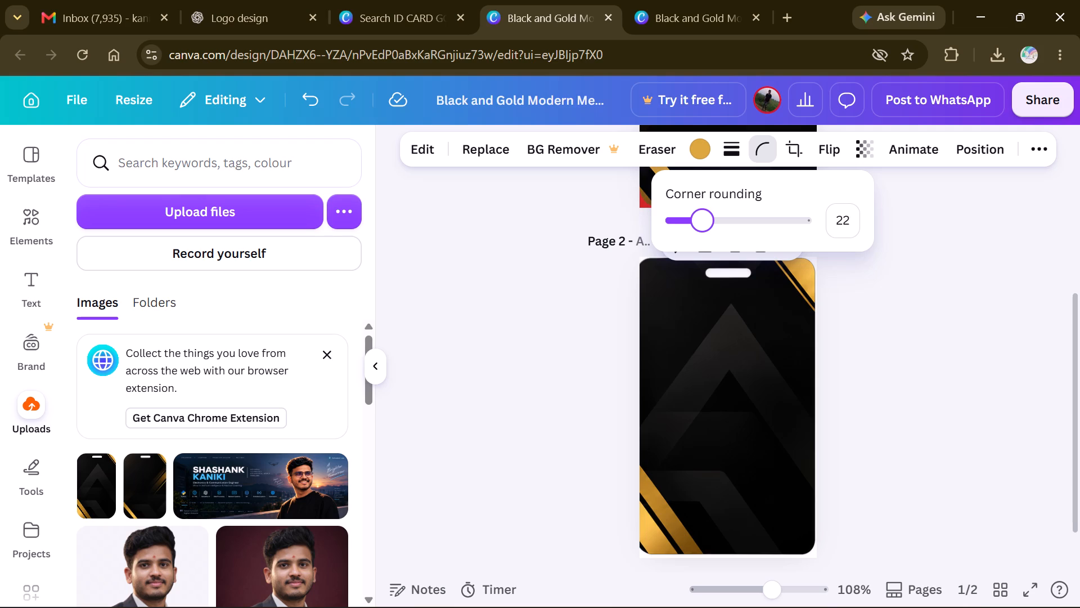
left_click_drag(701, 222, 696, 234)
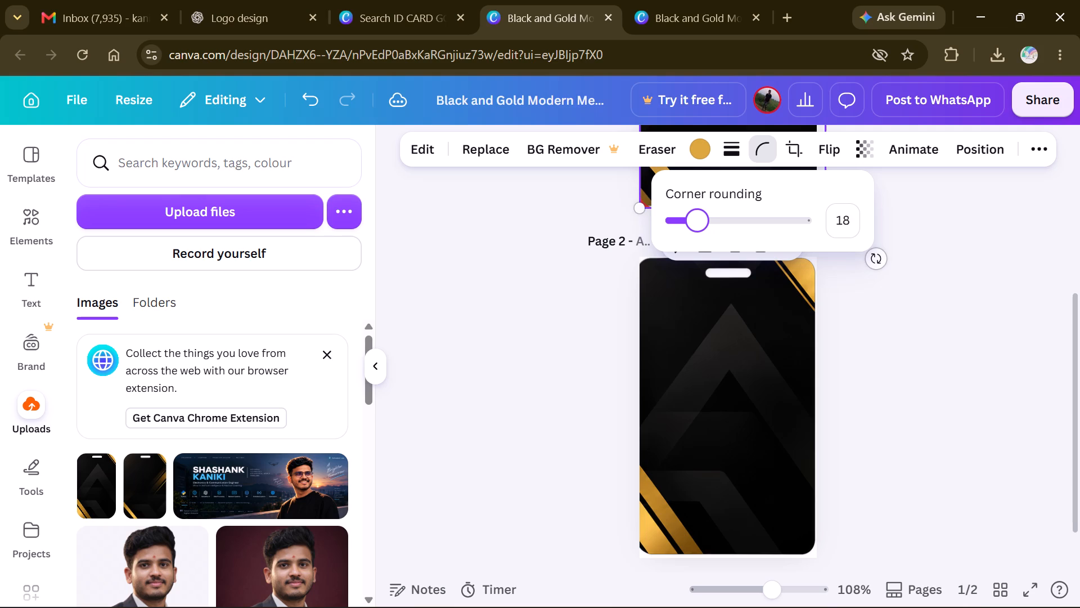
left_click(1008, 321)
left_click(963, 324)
Remove the rounded front card background from page 1 by moving it completely off the page.
scroll(963, 324, "up", 2)
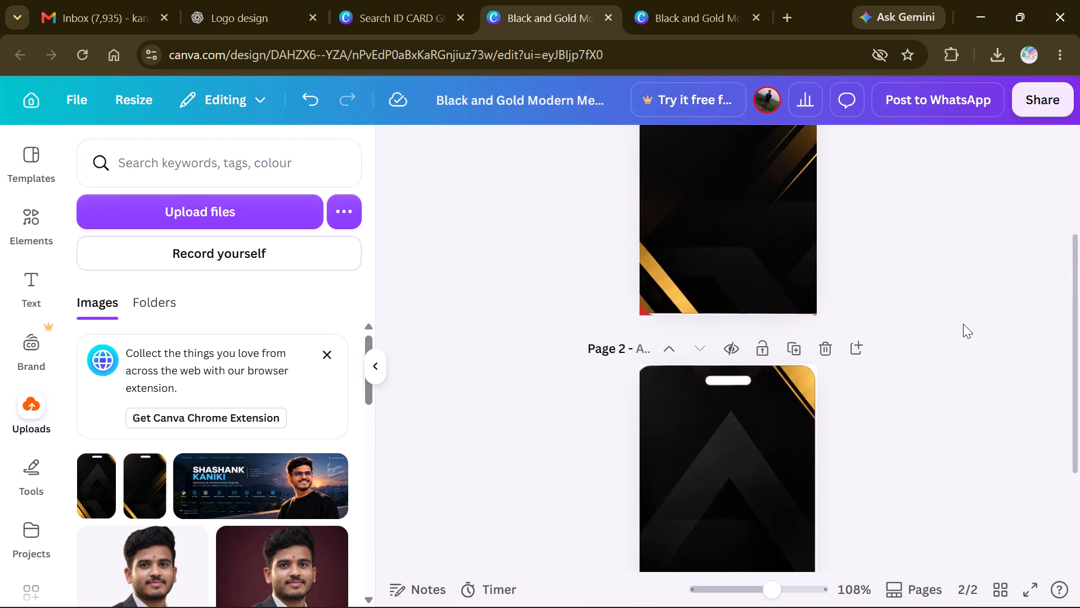
scroll(813, 275, "up", 2)
left_click_drag(727, 339, 890, 316)
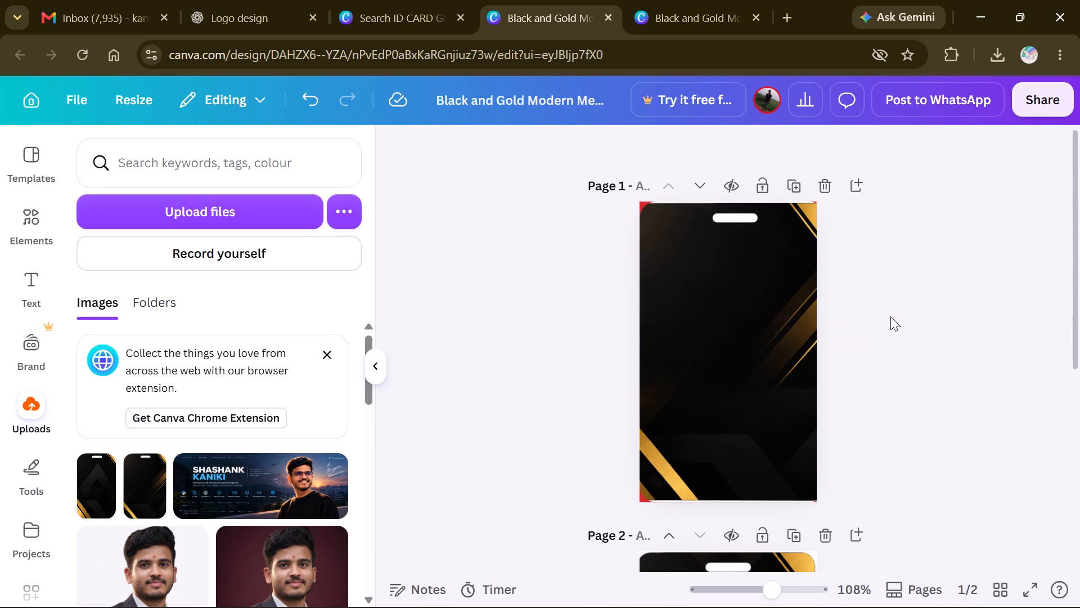
left_click(761, 315)
left_click_drag(761, 315, 965, 346)
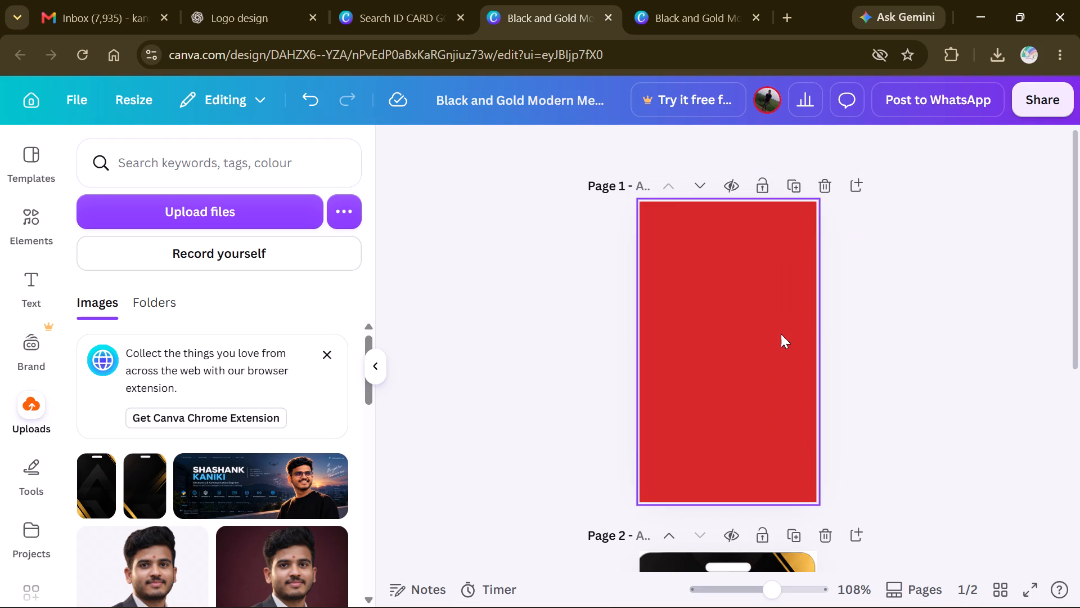
Delete the red background from page 1.
left_click(780, 331)
key("Delete")
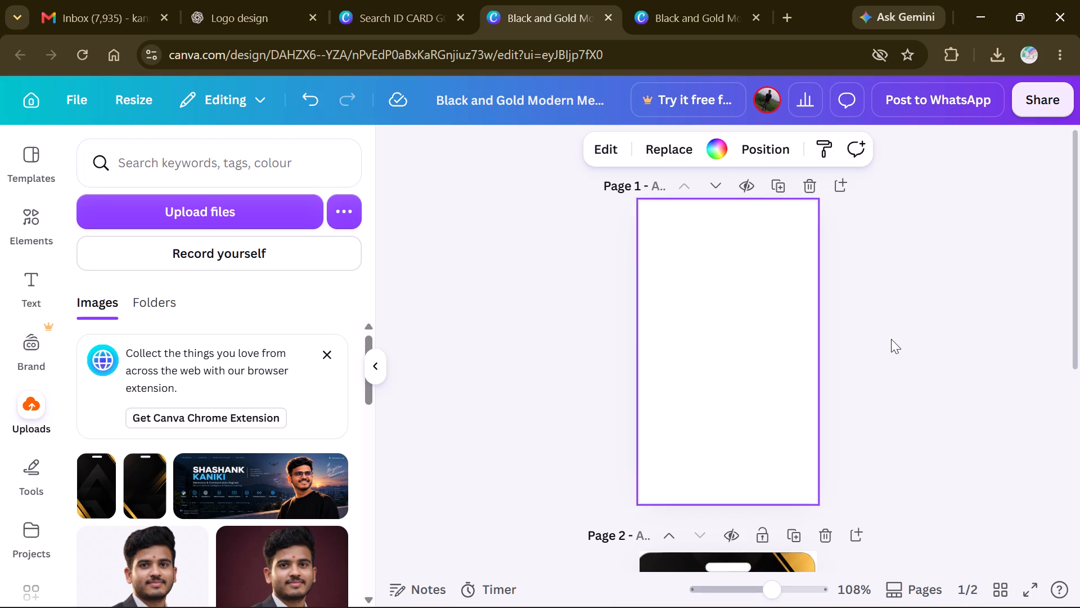
left_click(891, 339)
Insert the front card background from the uploads again, placing it in the lower part of the blank page 1.
left_click(149, 484)
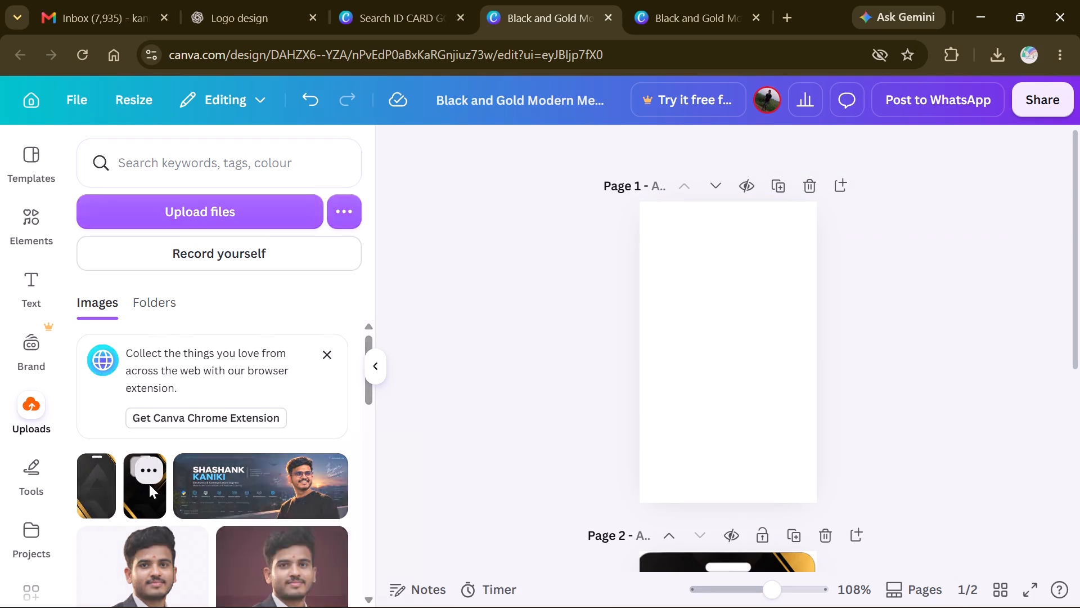
left_click(492, 407)
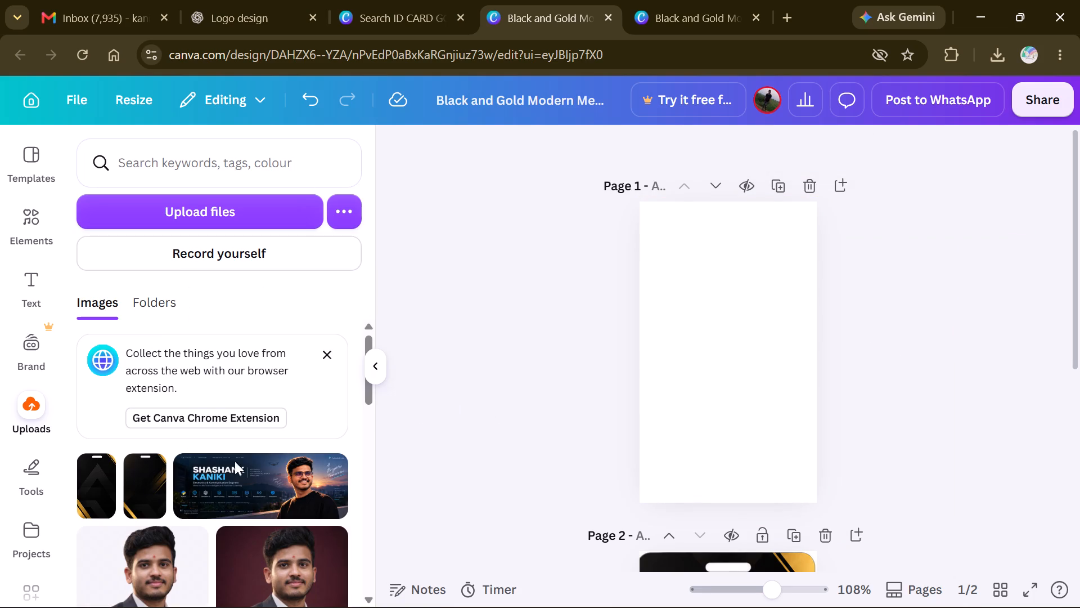
left_click_drag(904, 378, 895, 373)
scroll(895, 373, "down", 1)
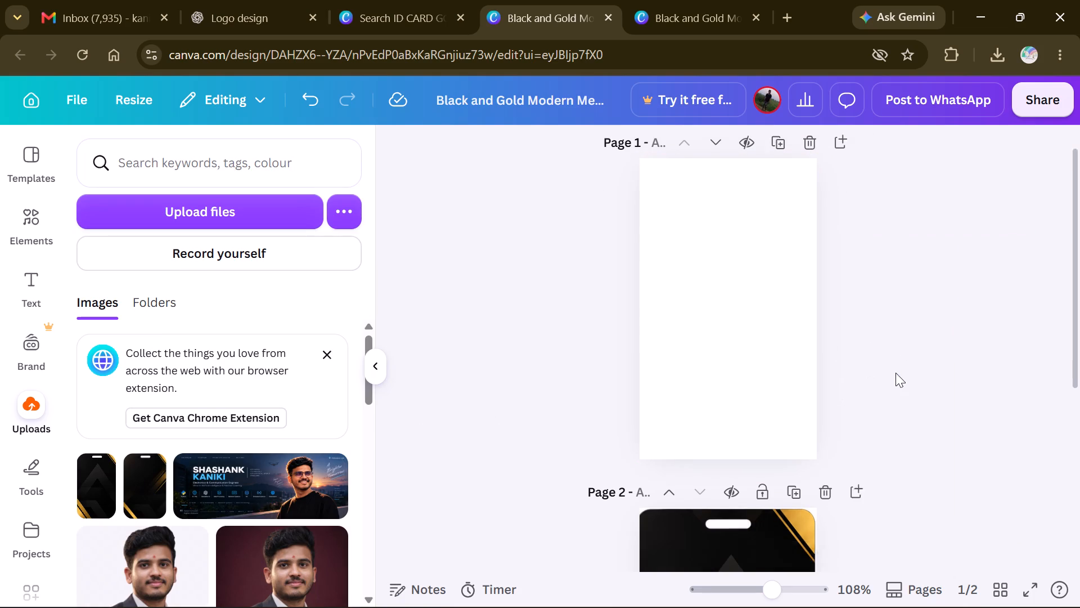
scroll(895, 373, "down", 1)
left_click(742, 331)
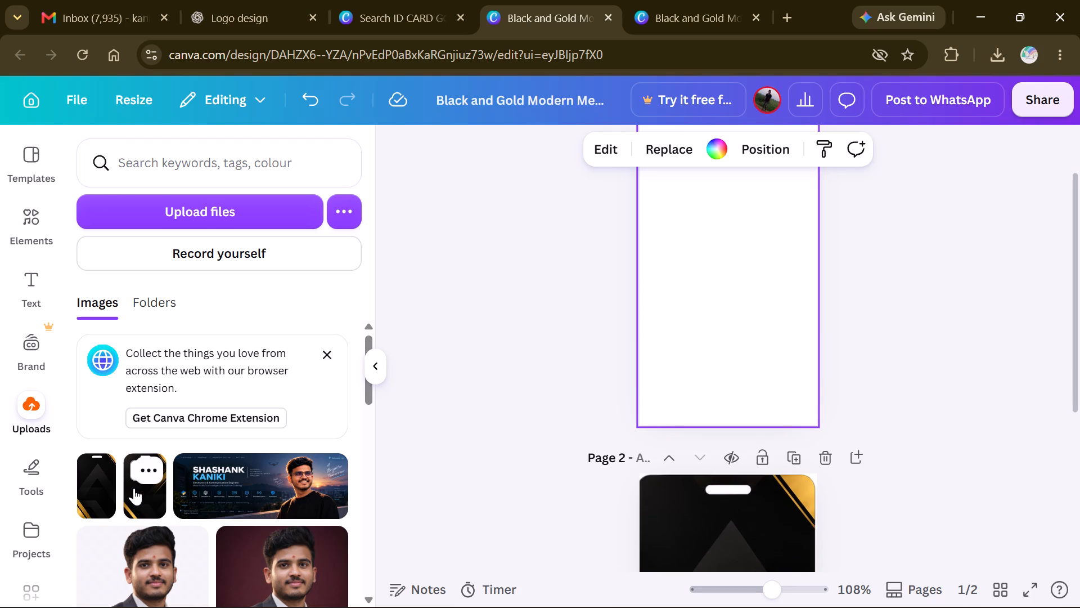
left_click_drag(141, 491, 679, 329)
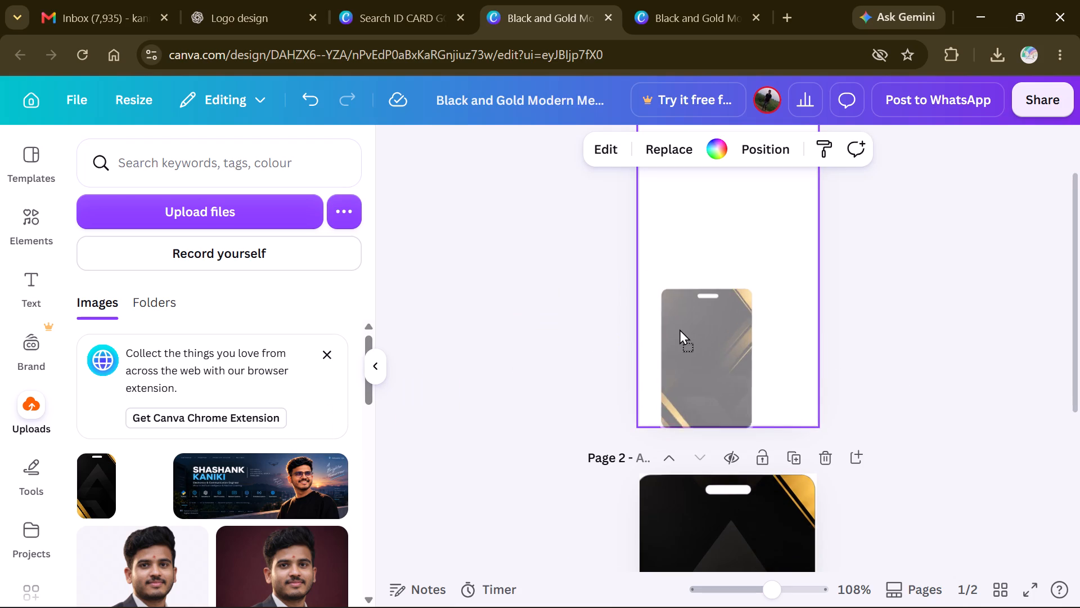
left_click_drag(679, 329, 690, 332)
scroll(690, 332, "up", 1)
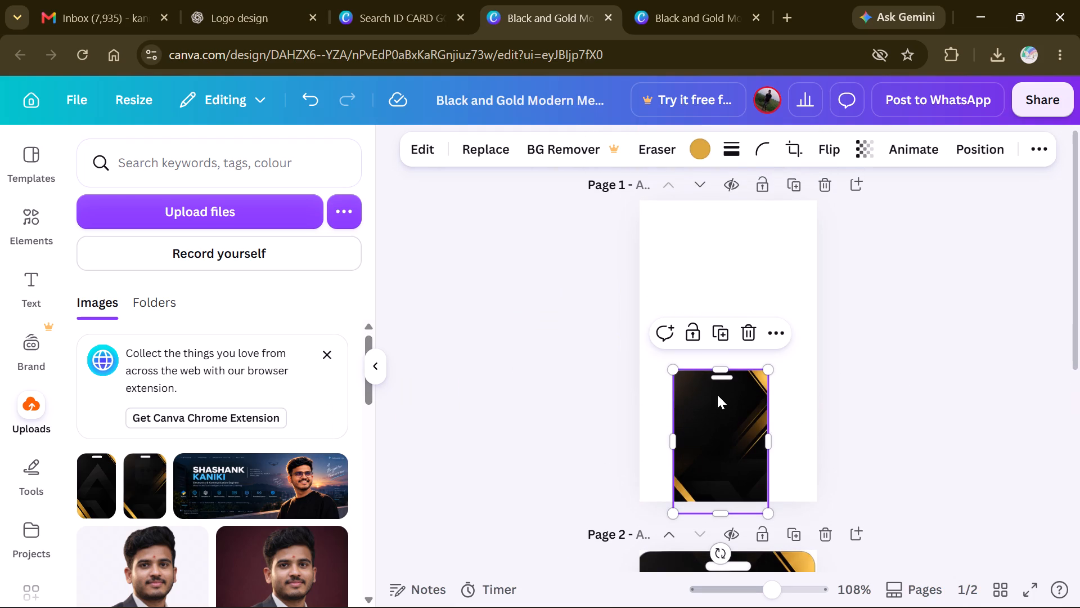
Move the front card background up from the lower edge to the middle of page 1.
left_click(726, 421)
left_click_drag(726, 421, 723, 310)
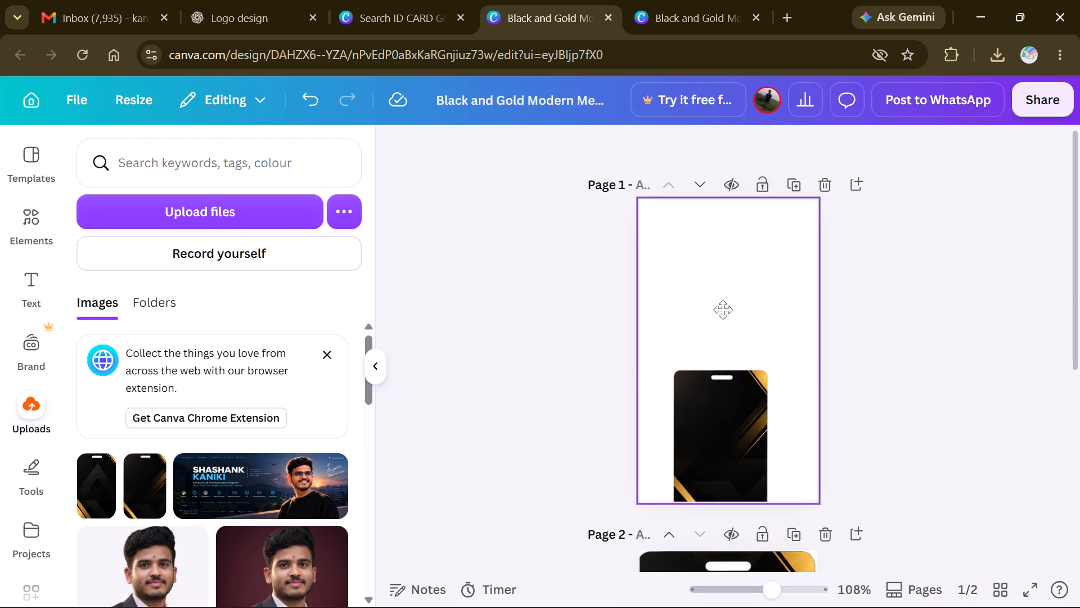
left_click_drag(723, 310, 722, 299)
left_click(710, 403)
left_click_drag(710, 403, 722, 287)
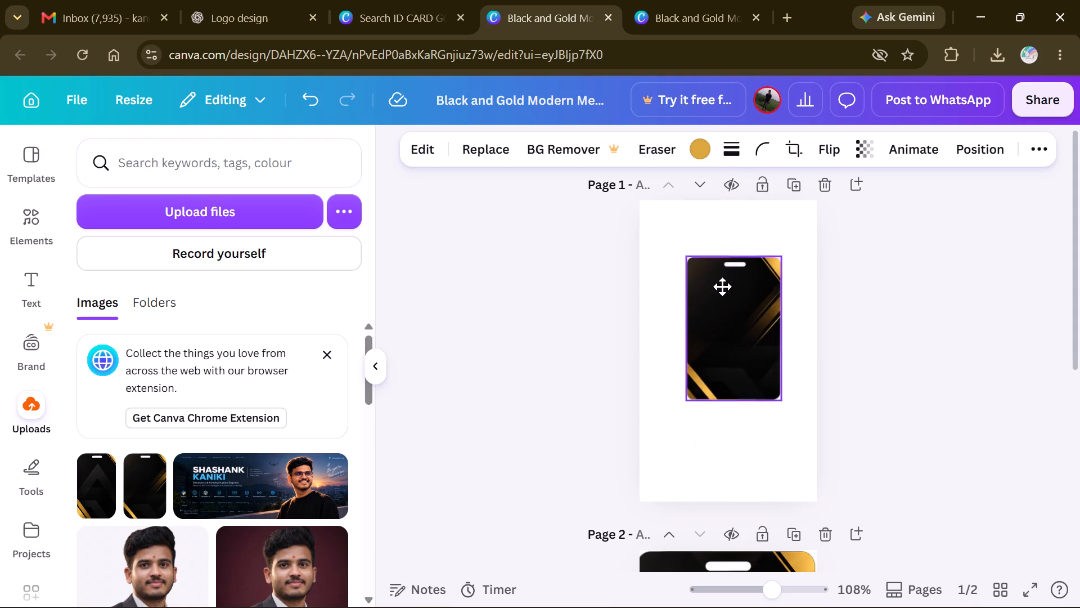
left_click_drag(722, 287, 720, 310)
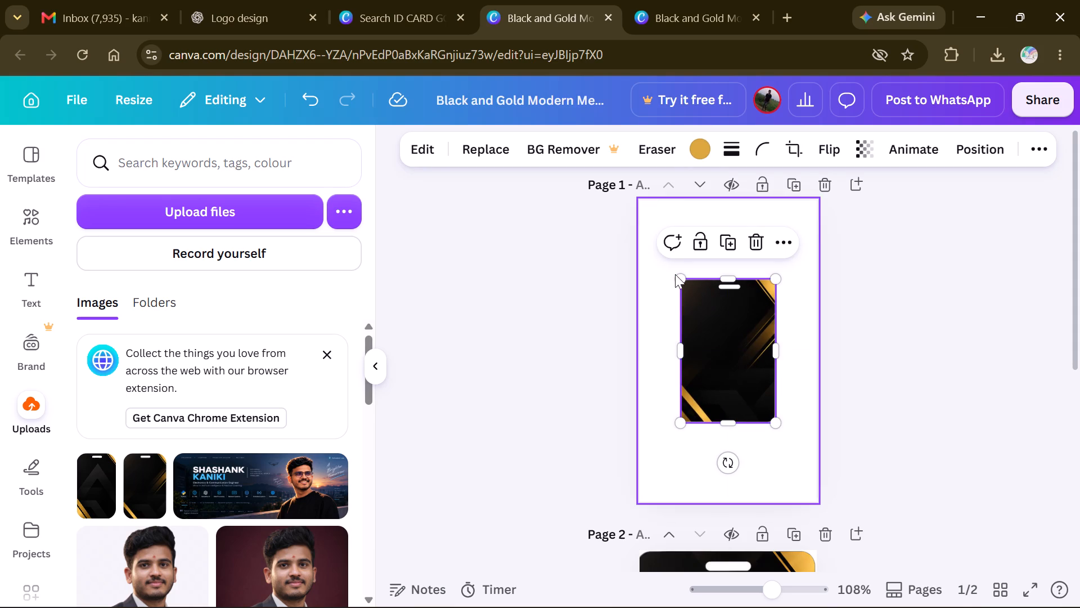
Enlarge the front card background proportionally from its upper corners and centre it on page 1.
left_click_drag(681, 277, 663, 213)
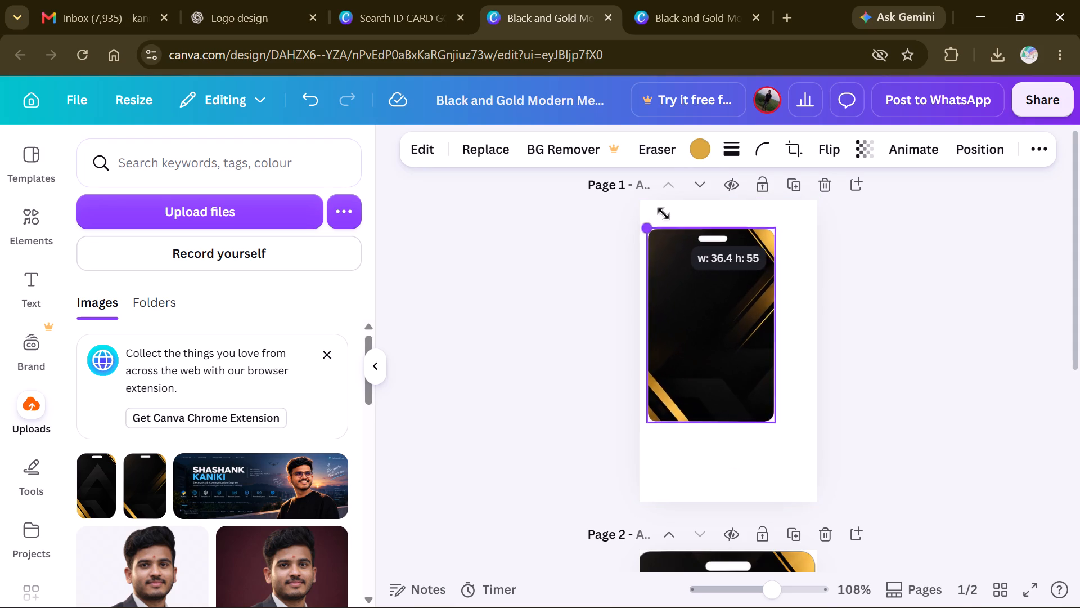
left_click_drag(663, 213, 662, 208)
left_click_drag(776, 217, 800, 215)
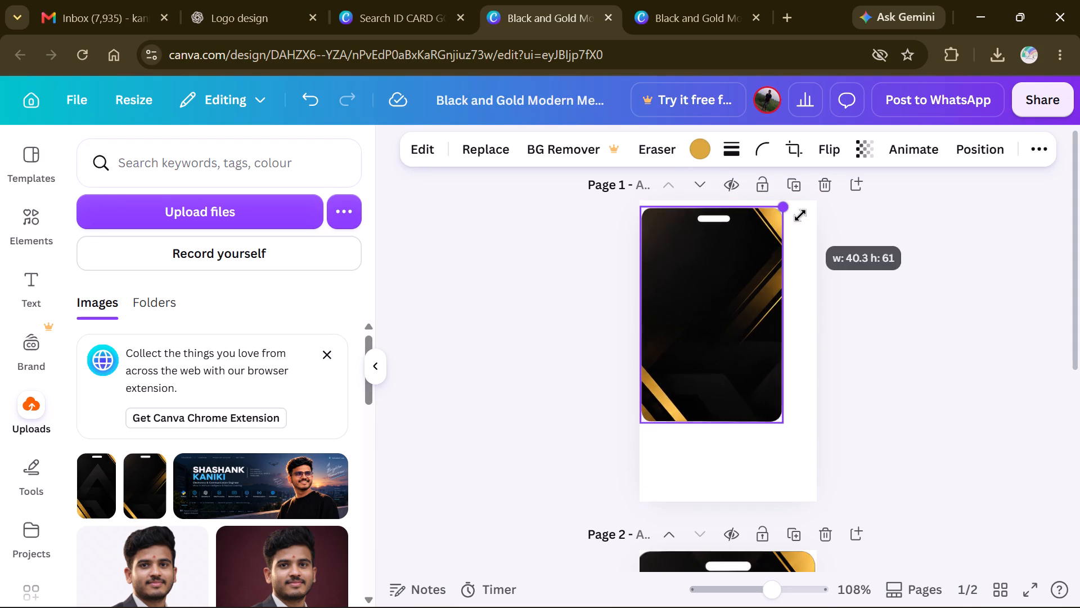
left_click_drag(800, 215, 807, 213)
left_click_drag(732, 286, 747, 308)
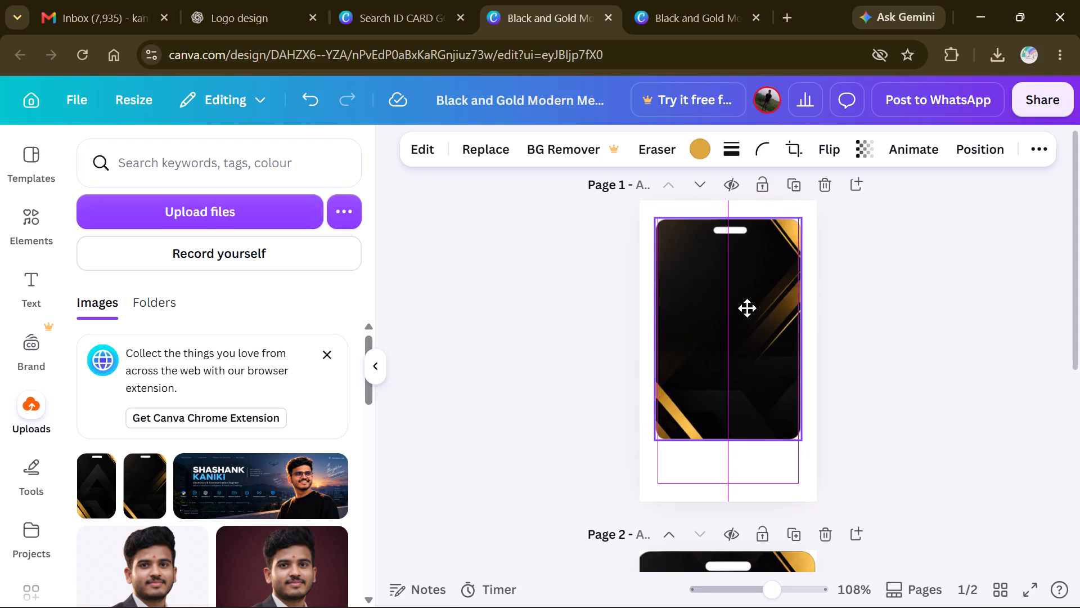
left_click_drag(747, 308, 747, 324)
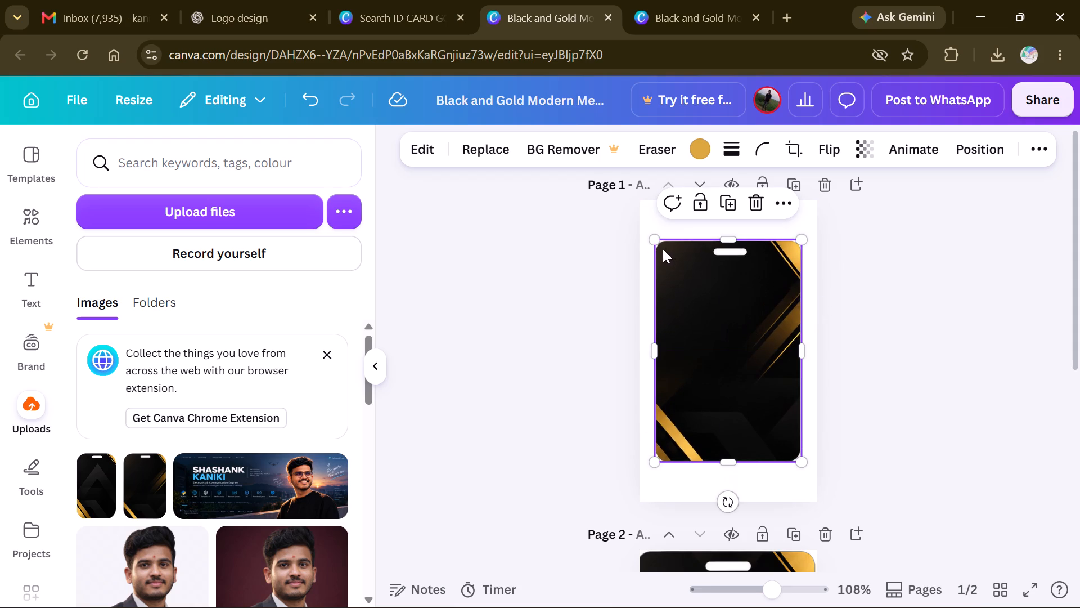
Scale the front card background to page 1's full width of 50 and align it with the page's top edge.
left_click_drag(651, 243, 649, 207)
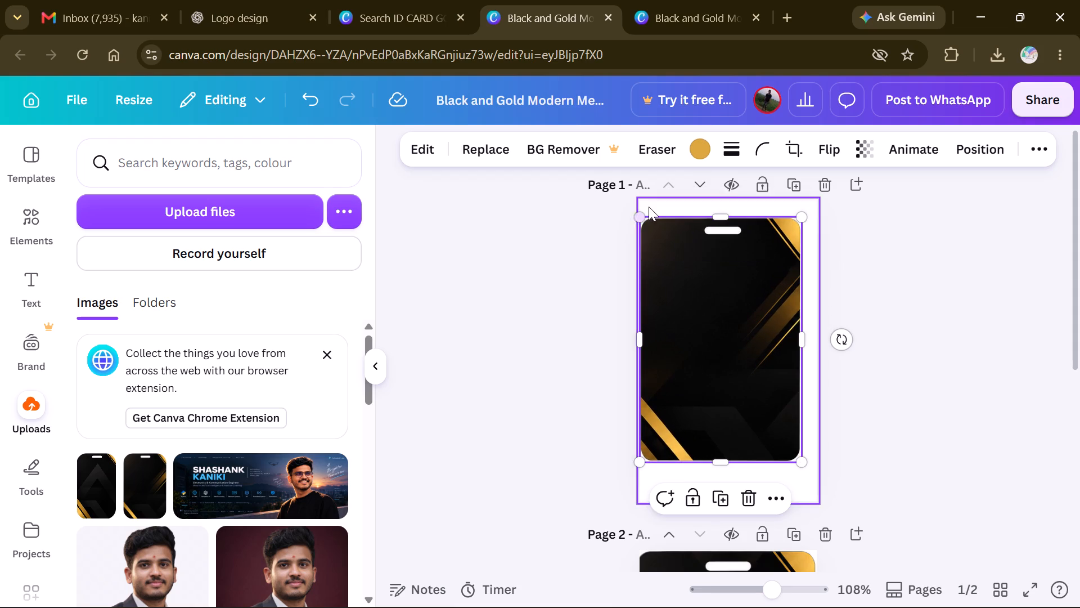
left_click_drag(803, 219, 816, 211)
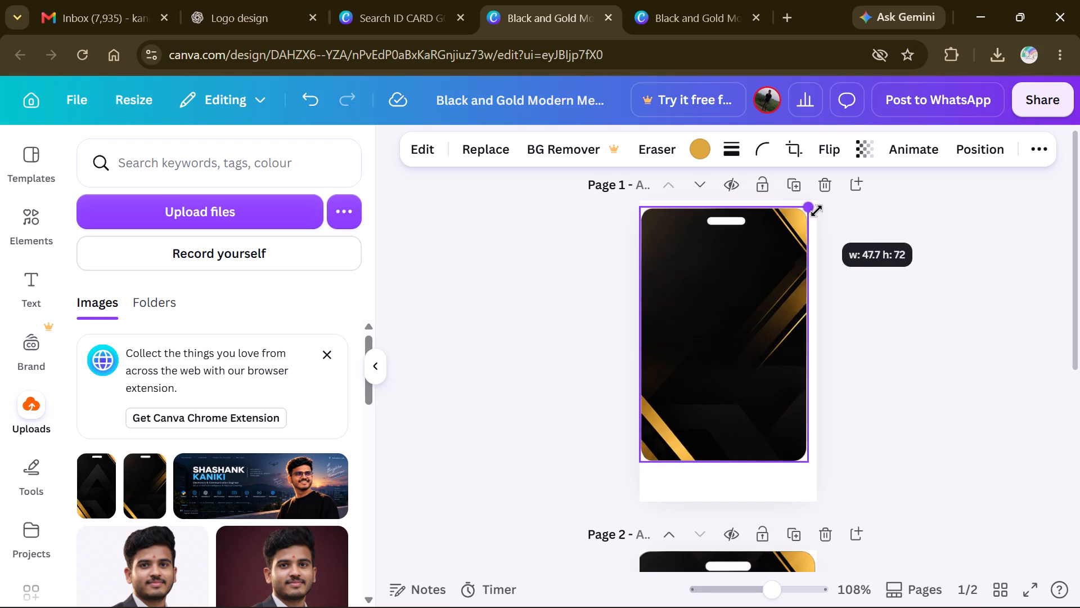
left_click_drag(816, 211, 826, 205)
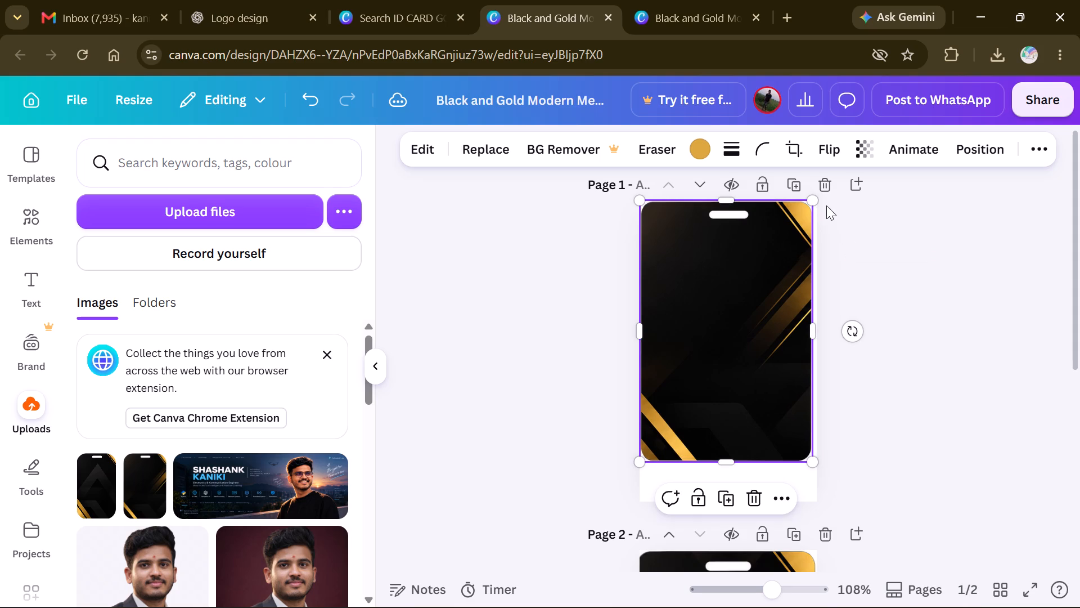
left_click_drag(727, 396, 732, 417)
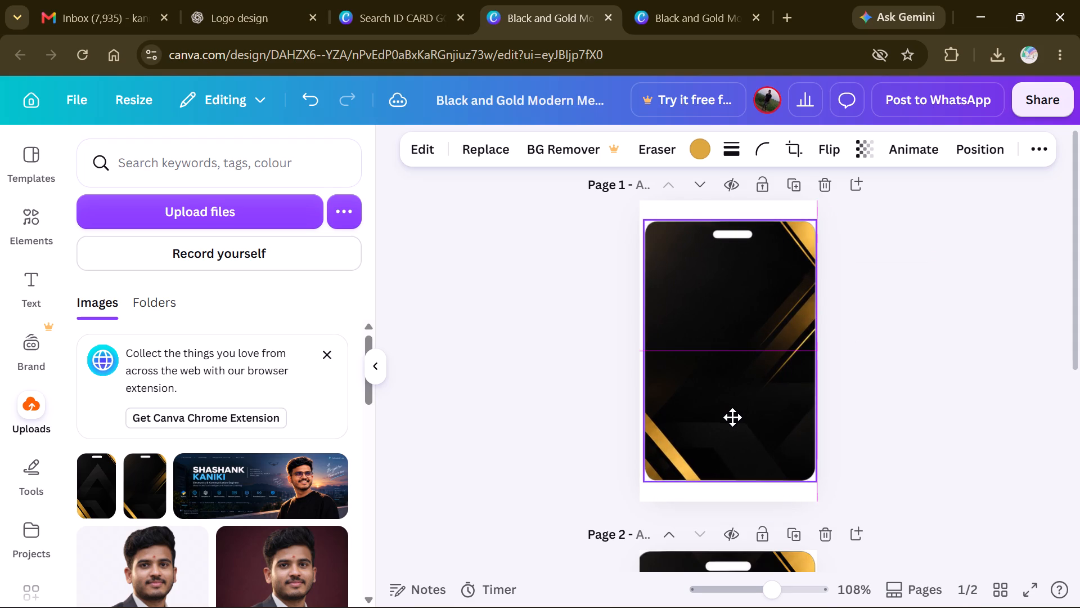
left_click_drag(732, 417, 732, 417)
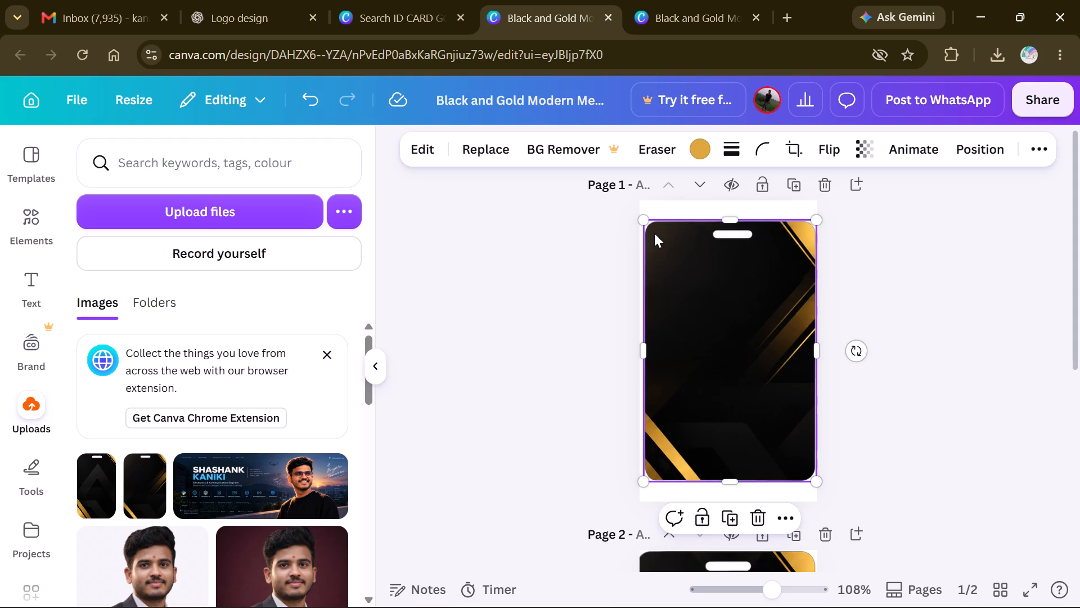
left_click_drag(647, 222, 651, 204)
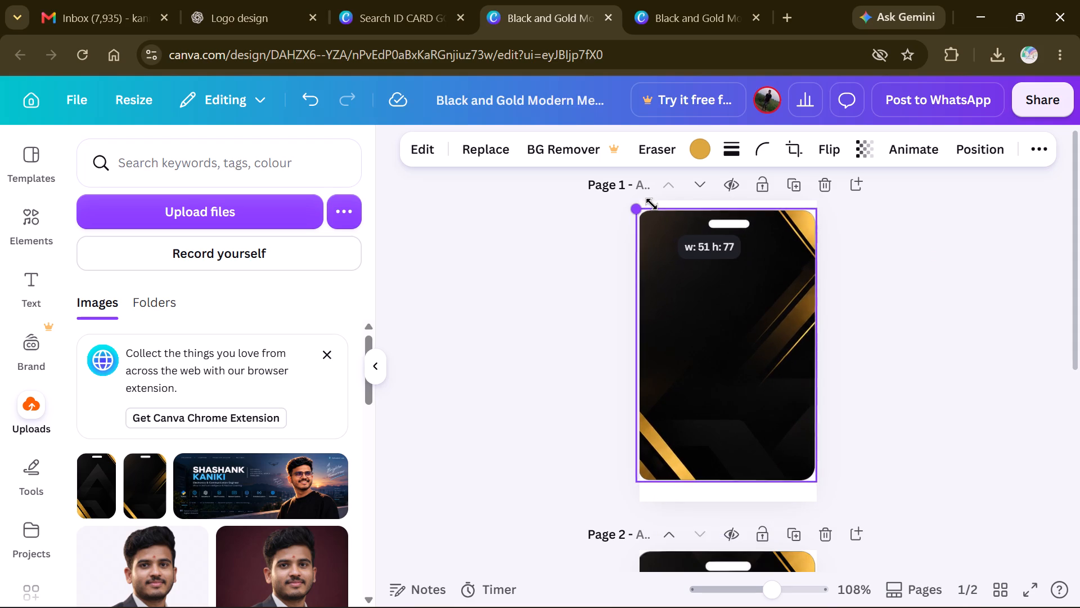
left_click_drag(651, 204, 656, 187)
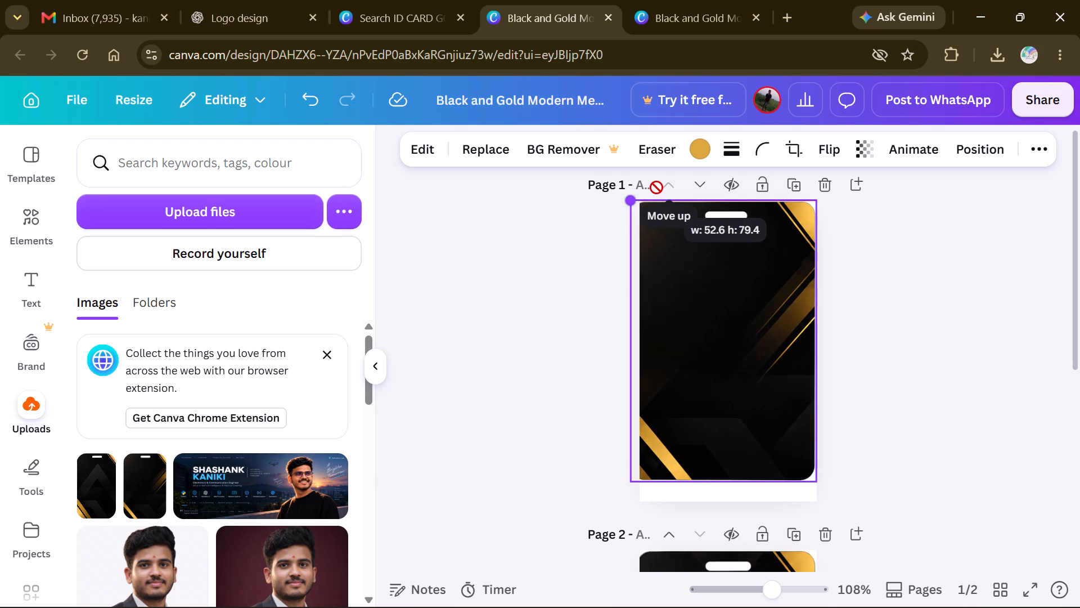
left_click_drag(656, 187, 660, 200)
left_click_drag(746, 365, 748, 354)
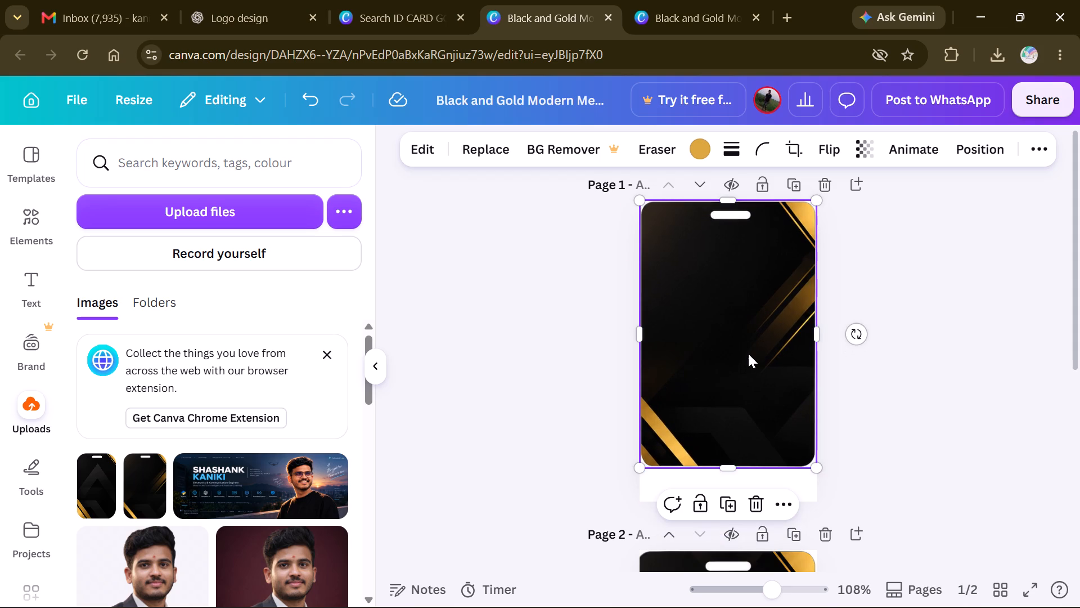
Stretch the front card background down to page 1's bottom edge, making it about 50 wide and 85 high.
left_click_drag(739, 471, 741, 500)
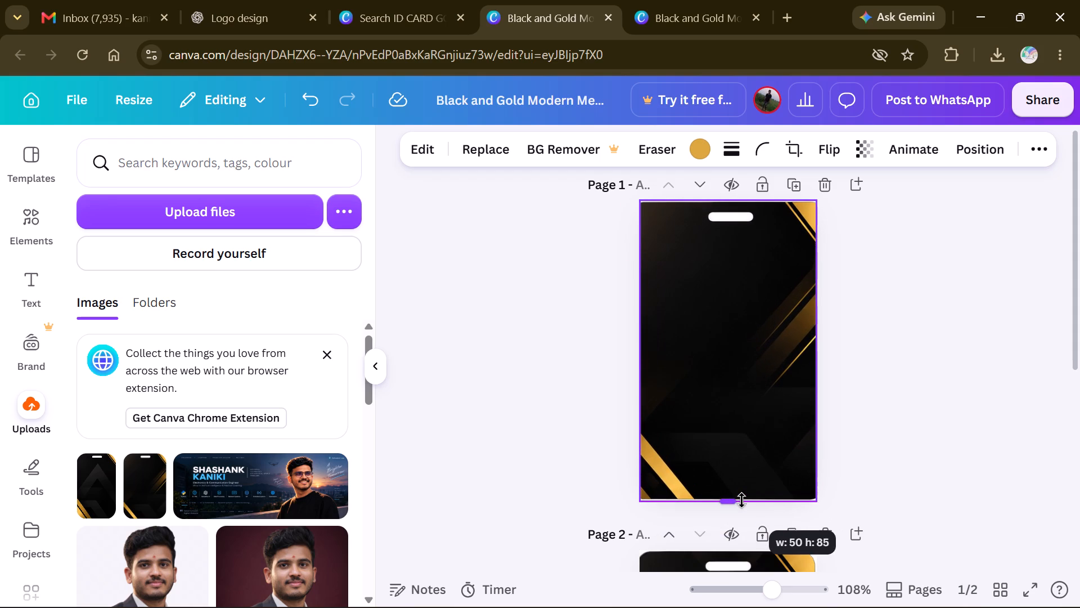
left_click_drag(741, 500, 742, 504)
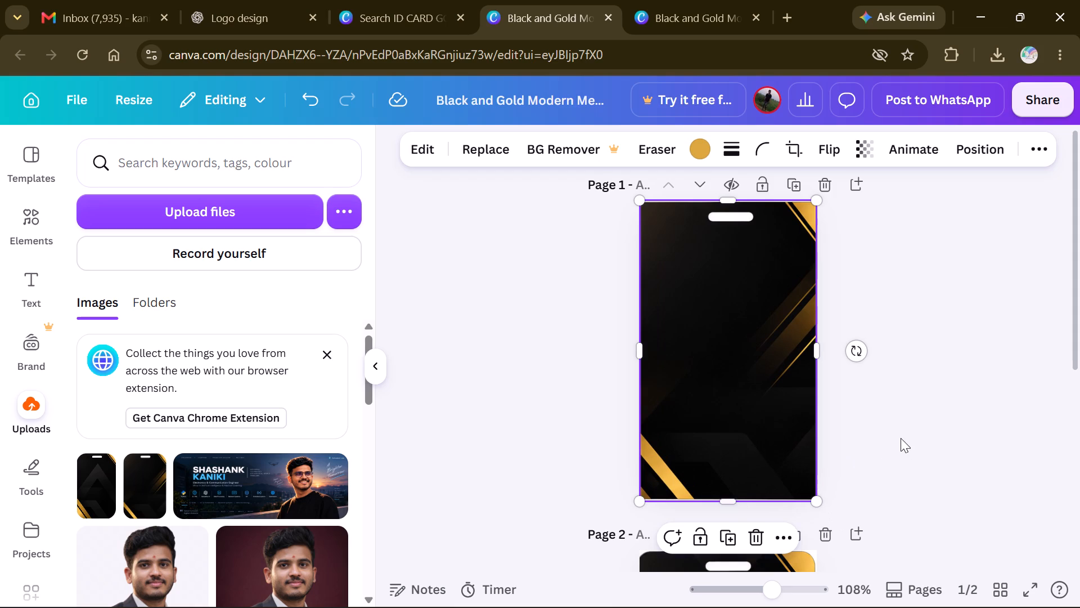
left_click(901, 438)
Stretch the back card background on page 2 slightly past the page's bottom and top edges so it covers the rounded corners.
scroll(866, 442, "down", 4)
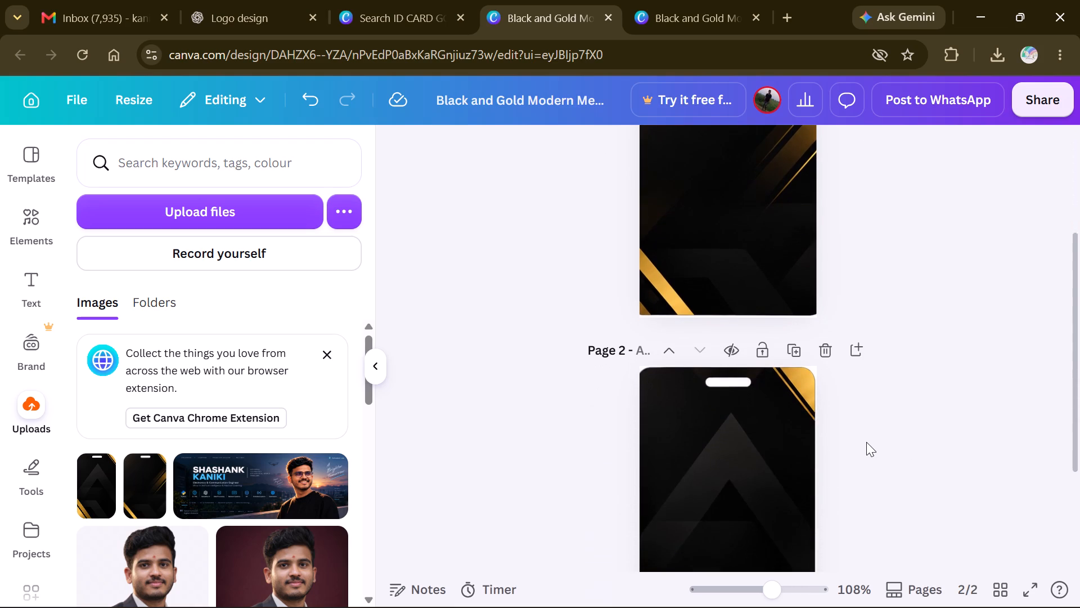
scroll(866, 442, "down", 2)
left_click(736, 445)
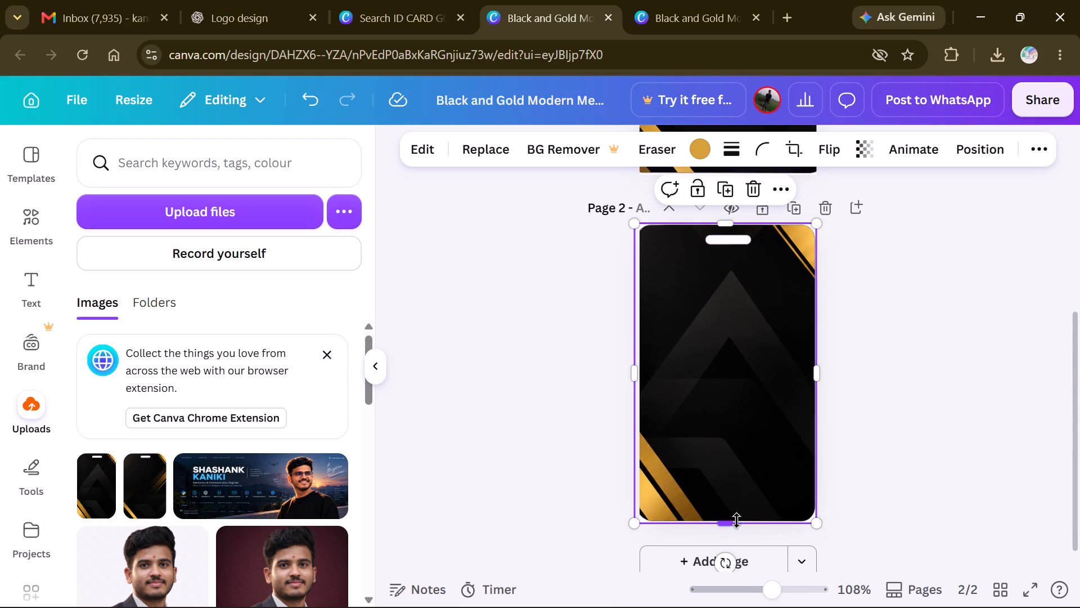
left_click_drag(721, 521, 719, 532)
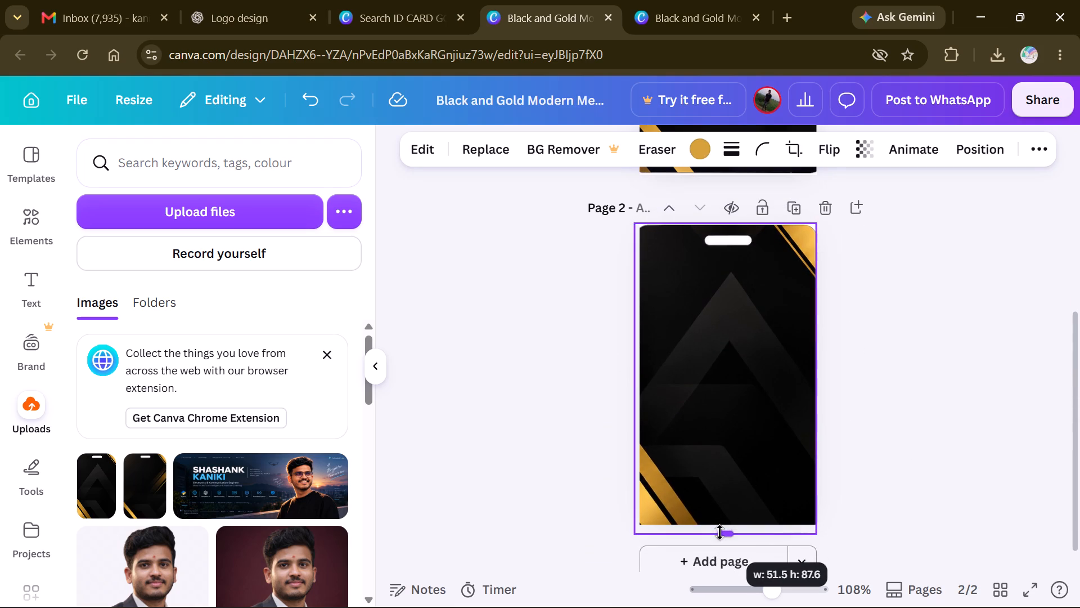
left_click_drag(719, 532, 720, 528)
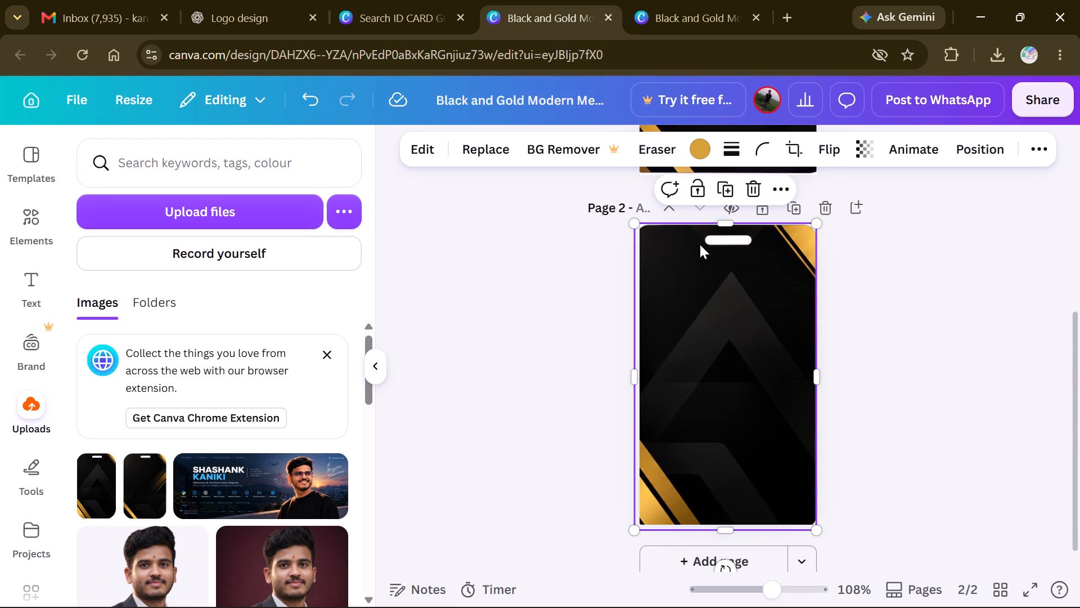
left_click_drag(723, 222, 724, 218)
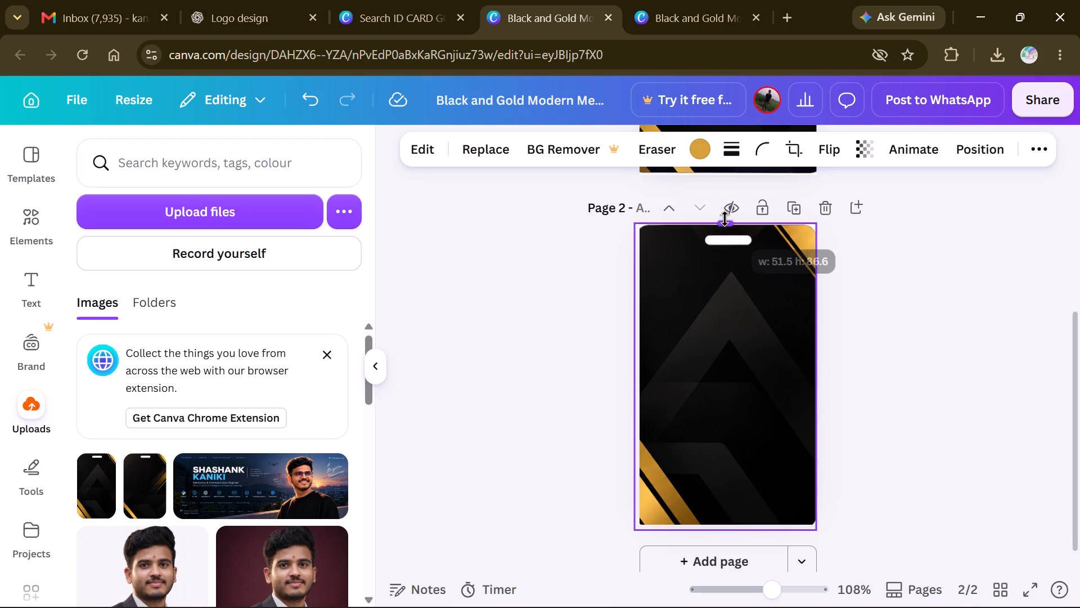
left_click_drag(724, 218, 726, 217)
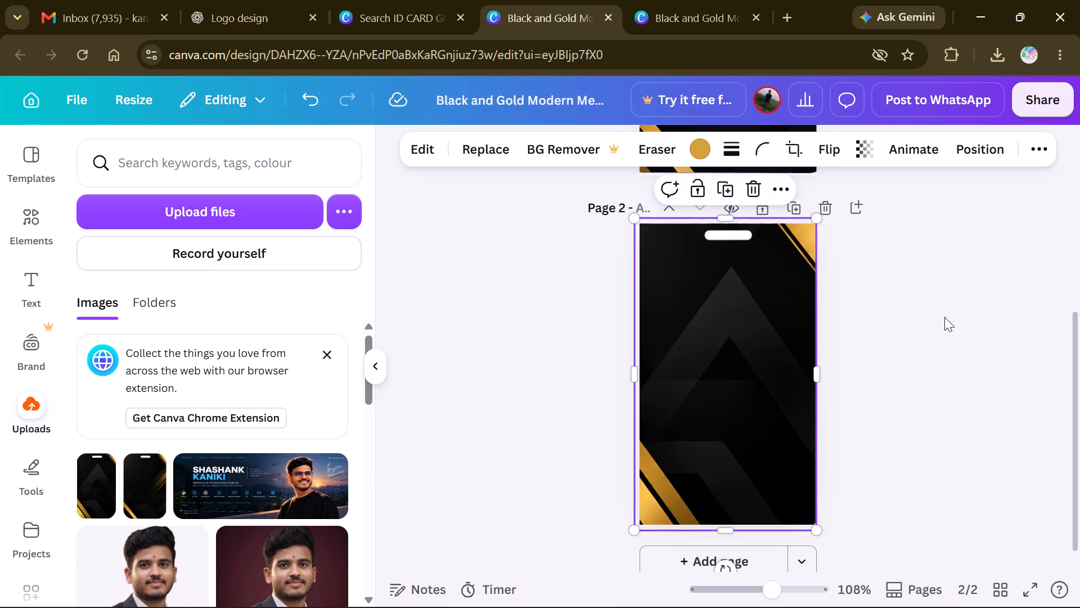
left_click(944, 317)
scroll(944, 317, "up", 4)
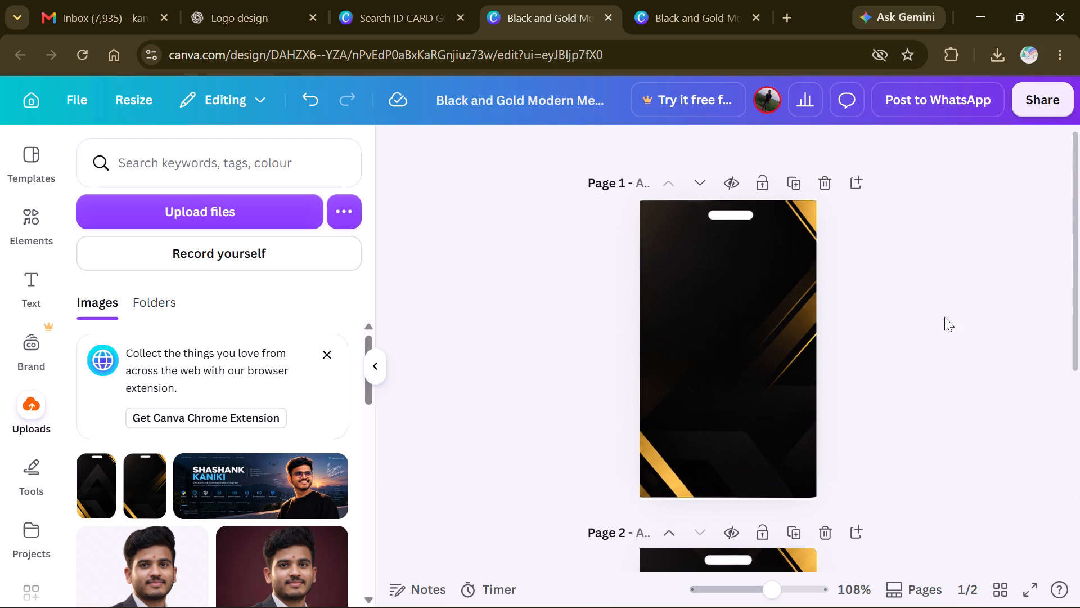
scroll(944, 317, "down", 4)
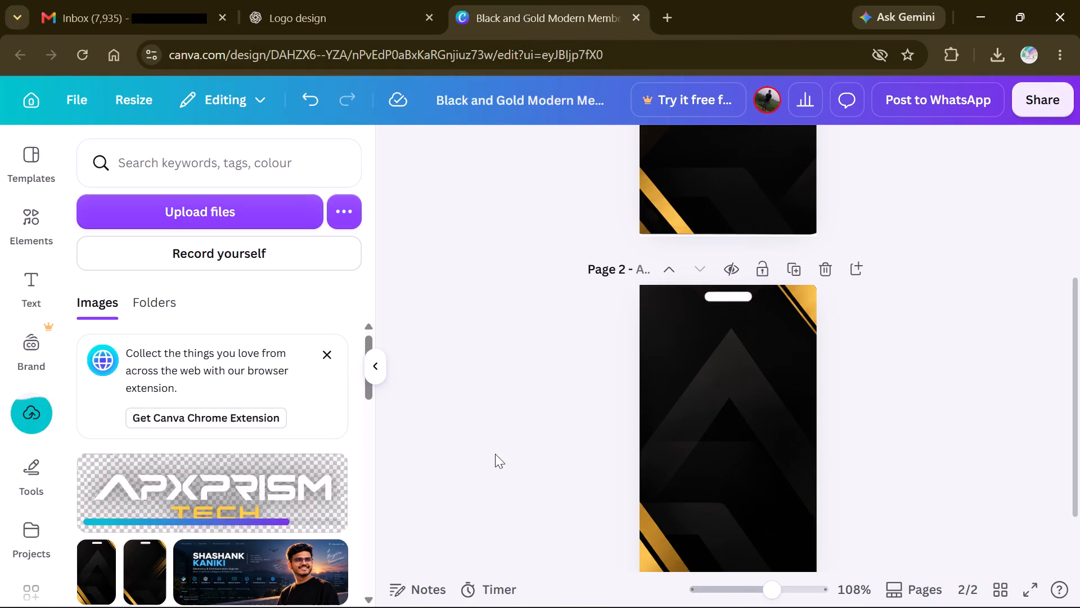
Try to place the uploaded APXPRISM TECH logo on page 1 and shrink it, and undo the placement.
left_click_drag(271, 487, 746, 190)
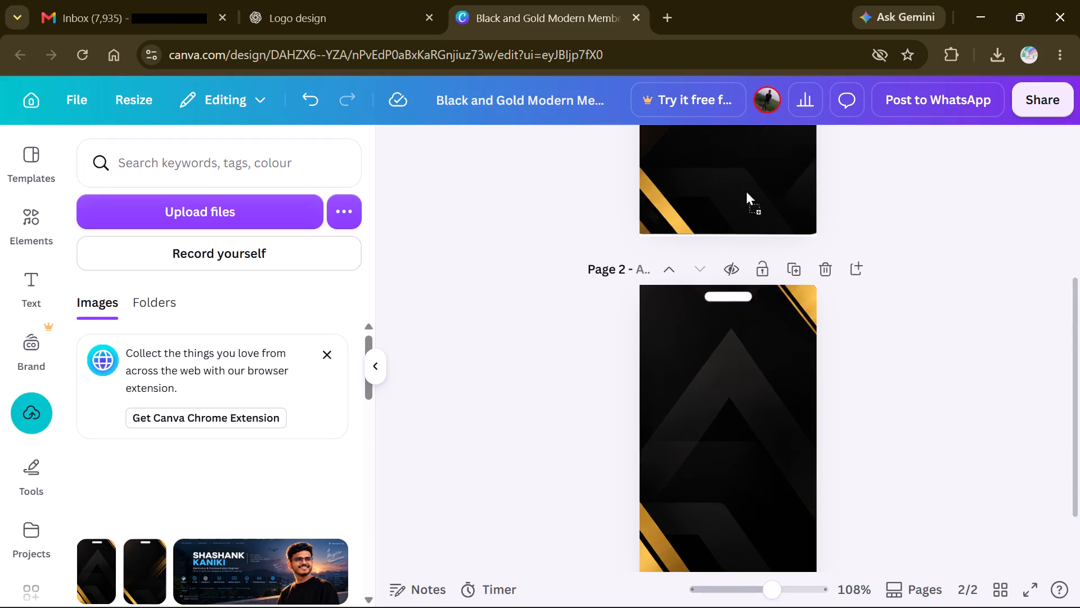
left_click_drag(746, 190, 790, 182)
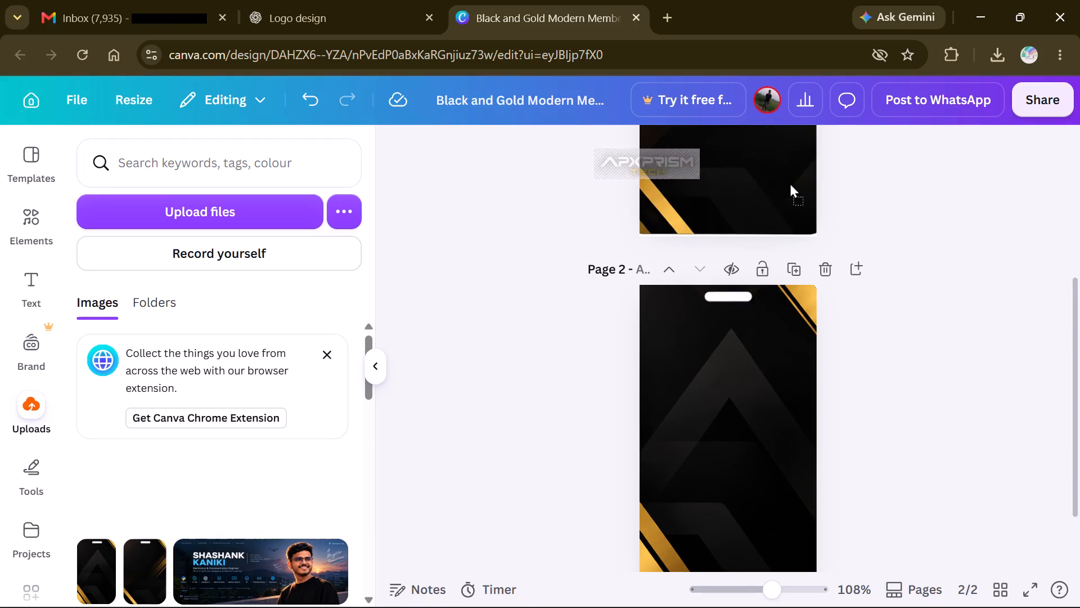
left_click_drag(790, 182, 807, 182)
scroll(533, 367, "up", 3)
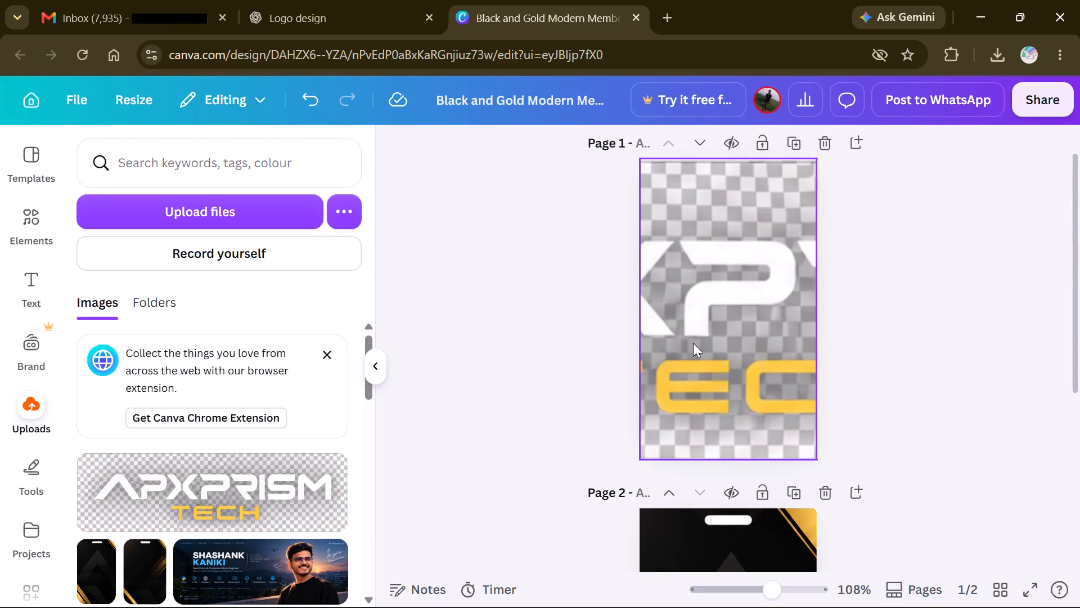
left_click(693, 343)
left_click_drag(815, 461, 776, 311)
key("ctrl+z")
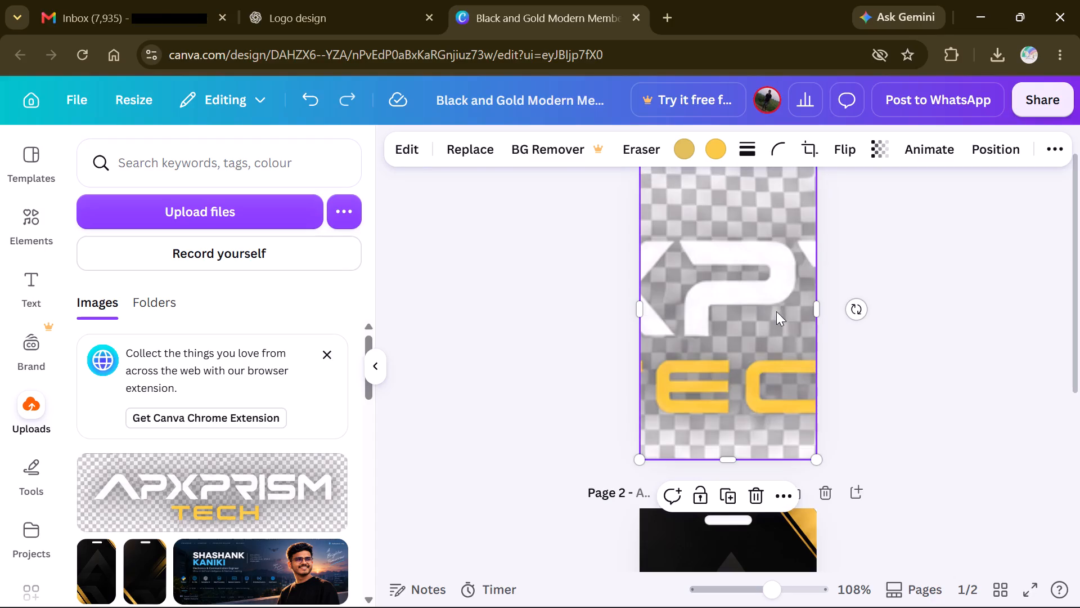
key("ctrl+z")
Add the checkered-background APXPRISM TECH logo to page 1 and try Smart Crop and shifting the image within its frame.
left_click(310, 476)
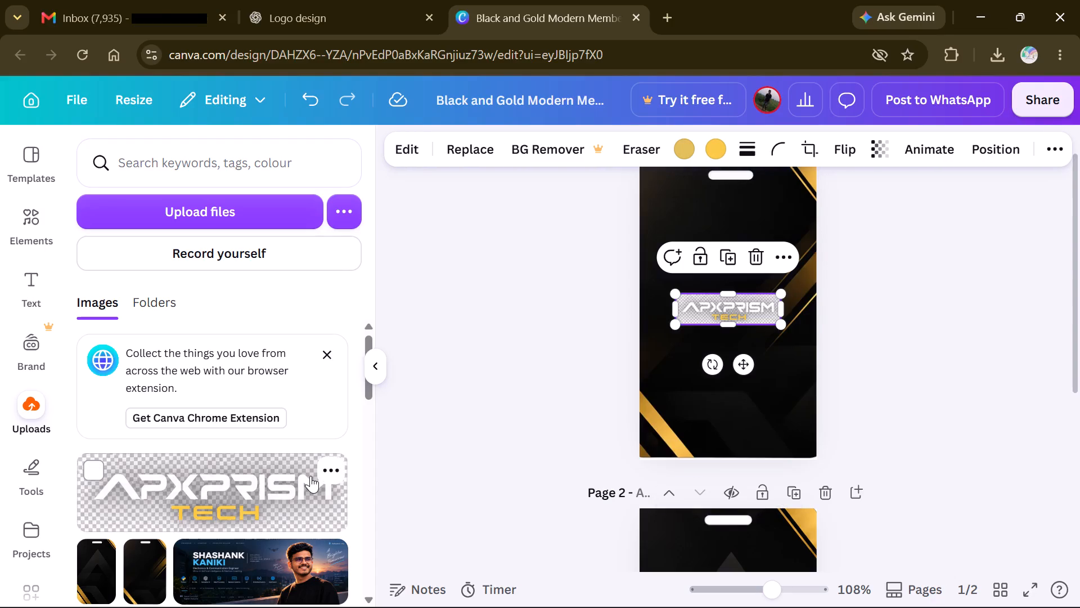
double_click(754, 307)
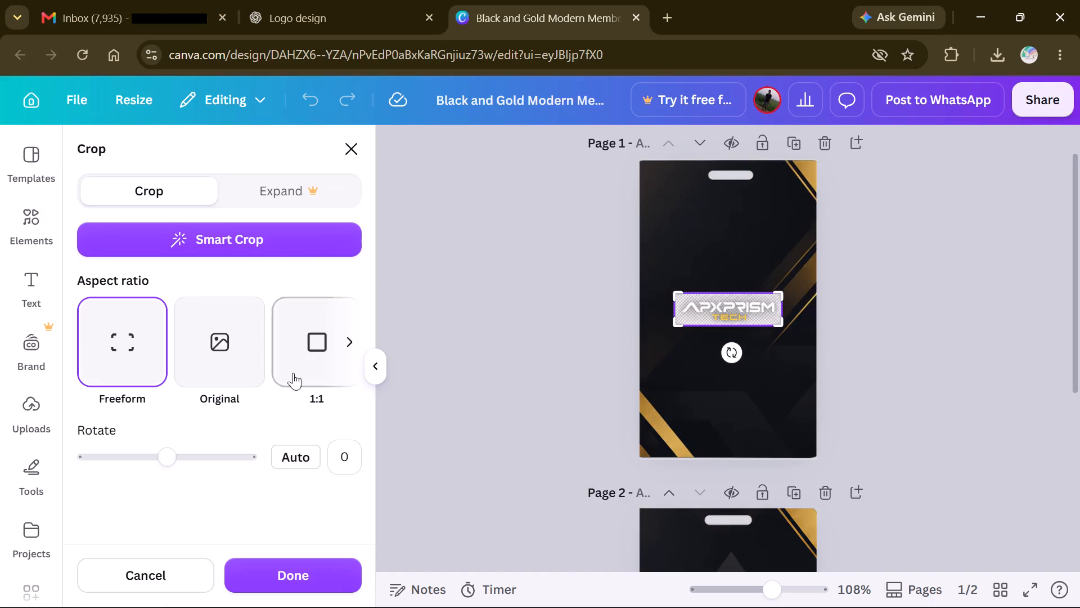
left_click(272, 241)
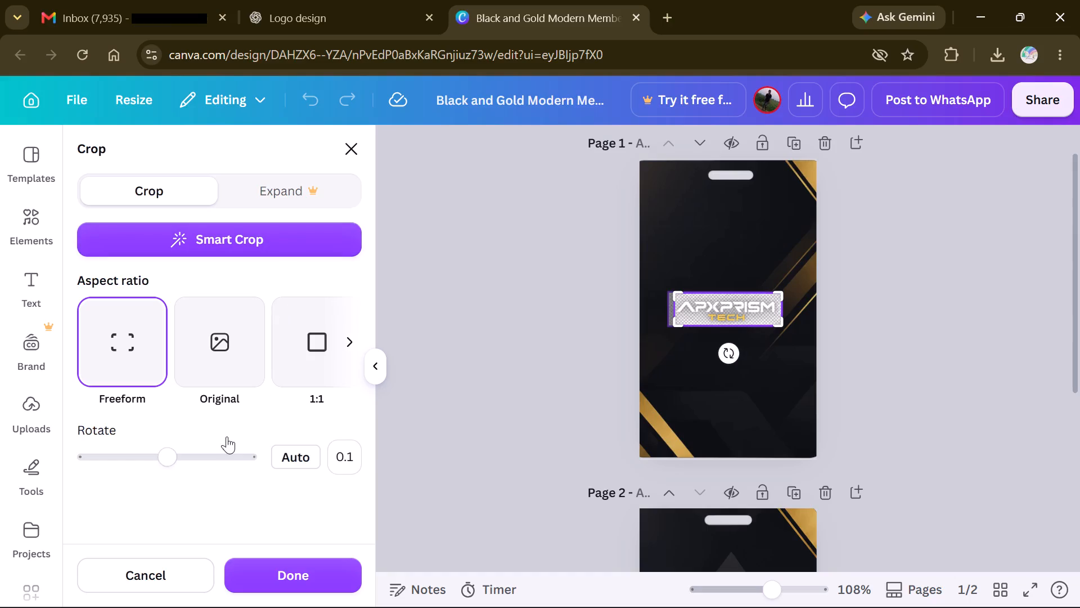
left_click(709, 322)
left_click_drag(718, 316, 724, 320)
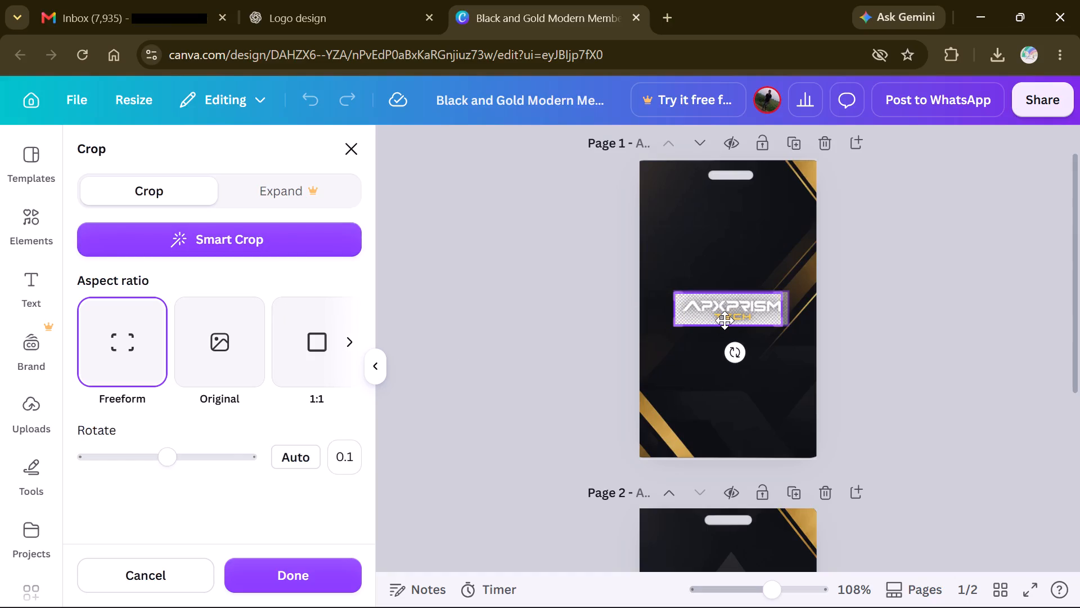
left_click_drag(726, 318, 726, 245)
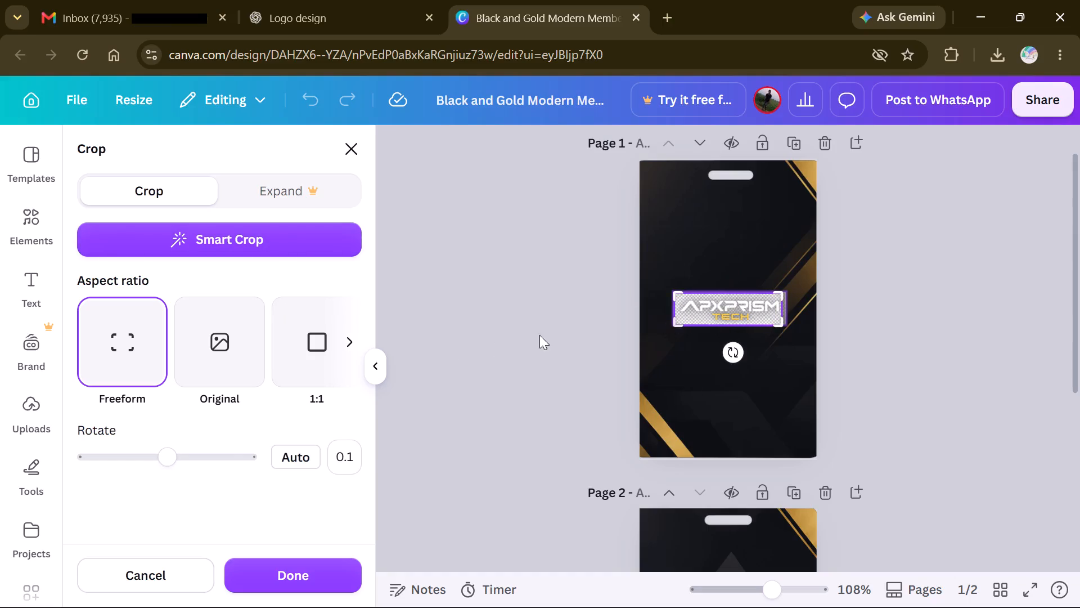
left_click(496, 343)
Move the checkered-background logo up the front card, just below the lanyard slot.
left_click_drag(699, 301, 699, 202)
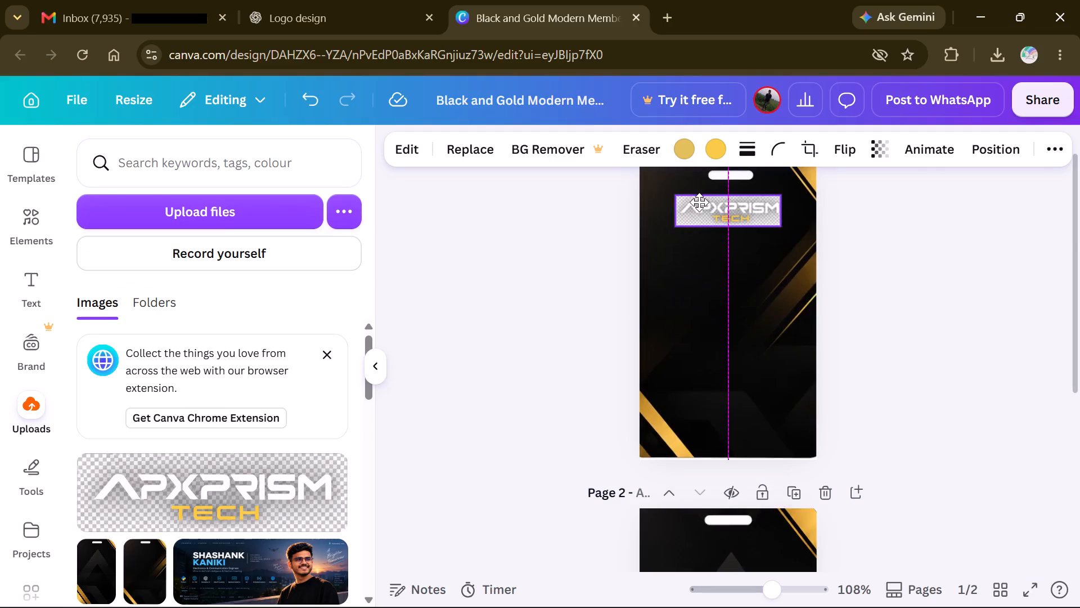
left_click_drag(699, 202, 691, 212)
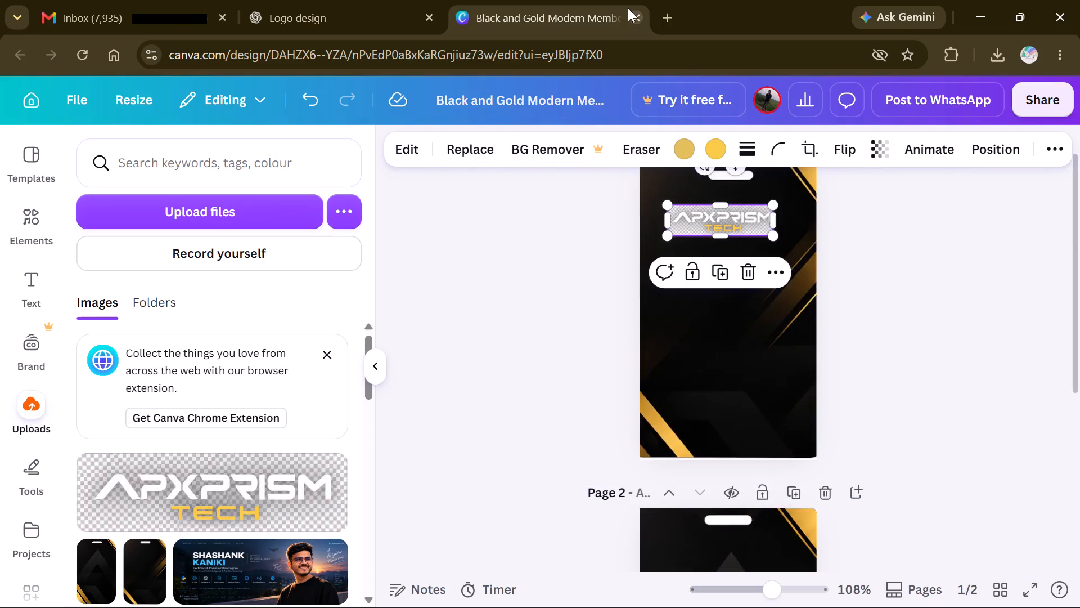
Search the web for "bg remove" in a new tab and open the remove.bg site.
left_click(668, 5)
type("bg")
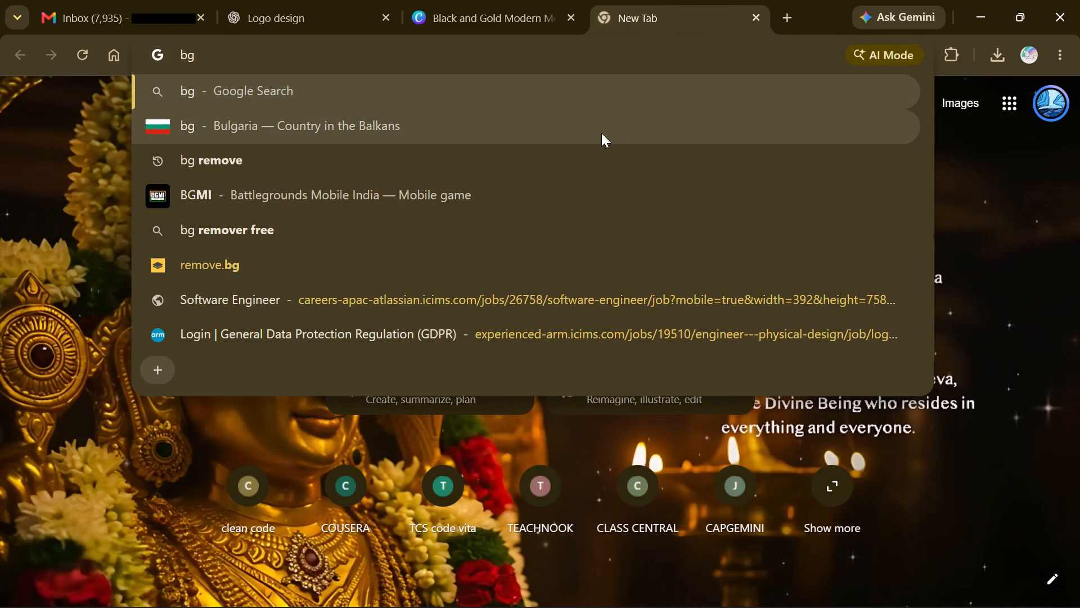
left_click(575, 164)
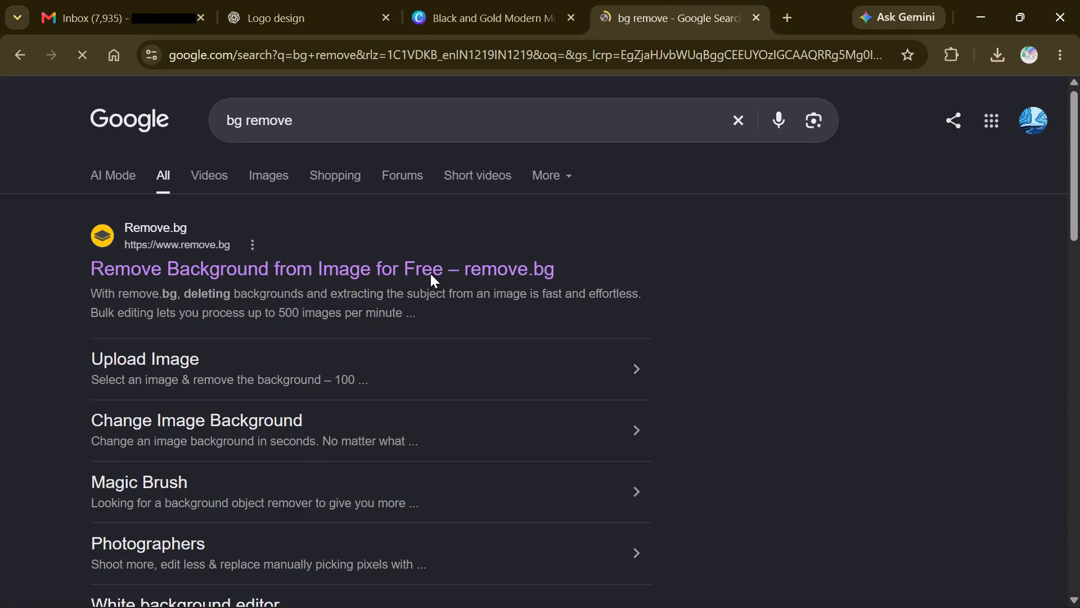
left_click(415, 274)
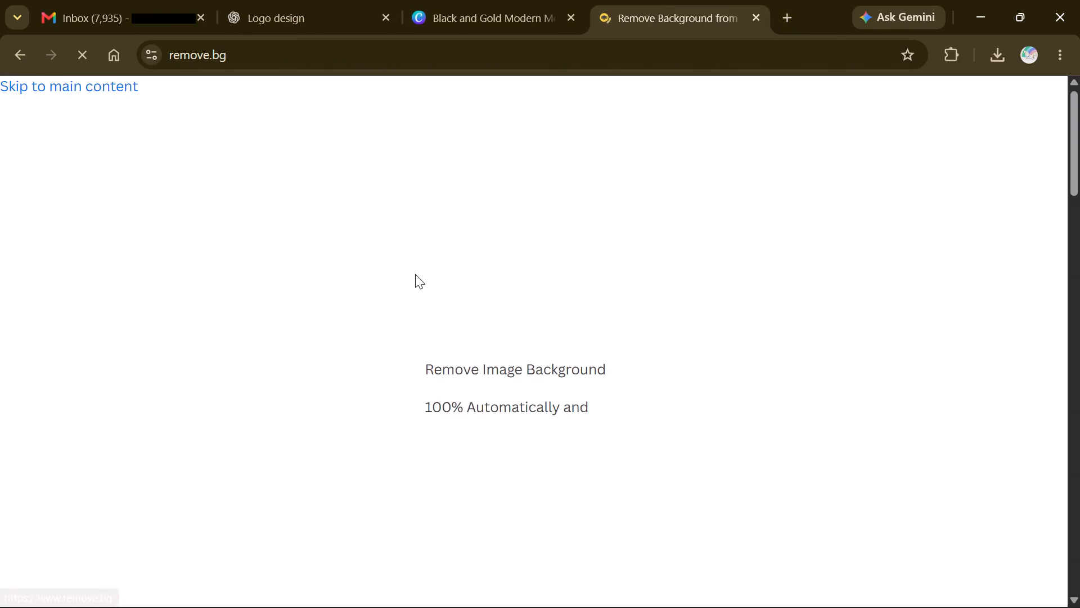
Upload 03_APXPRISM_TECH_Logo.png to remove.bg for background removal.
scroll(501, 333, "down", 2)
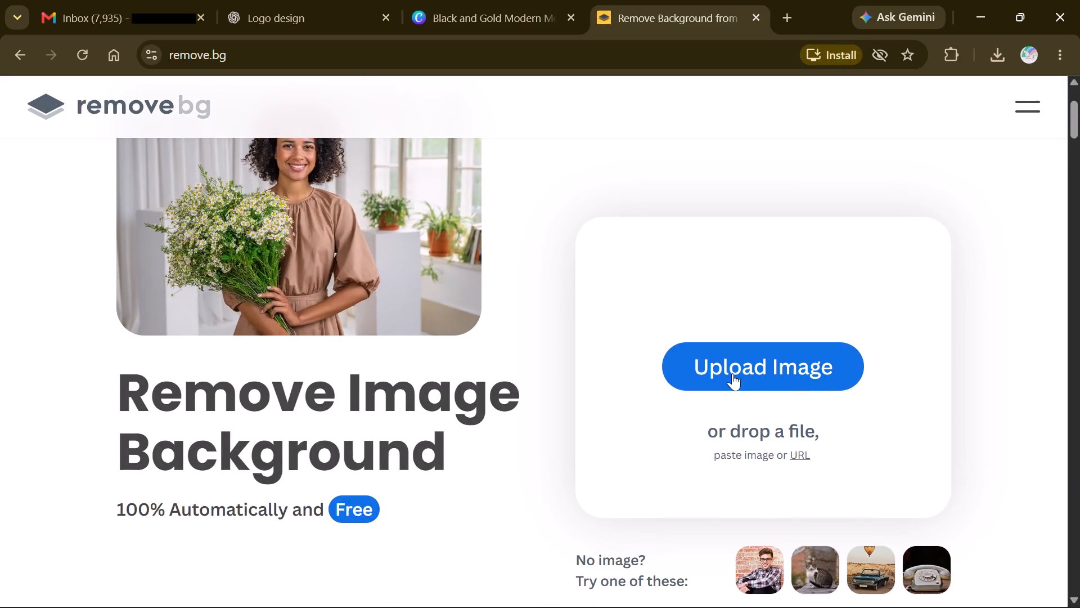
left_click(755, 374)
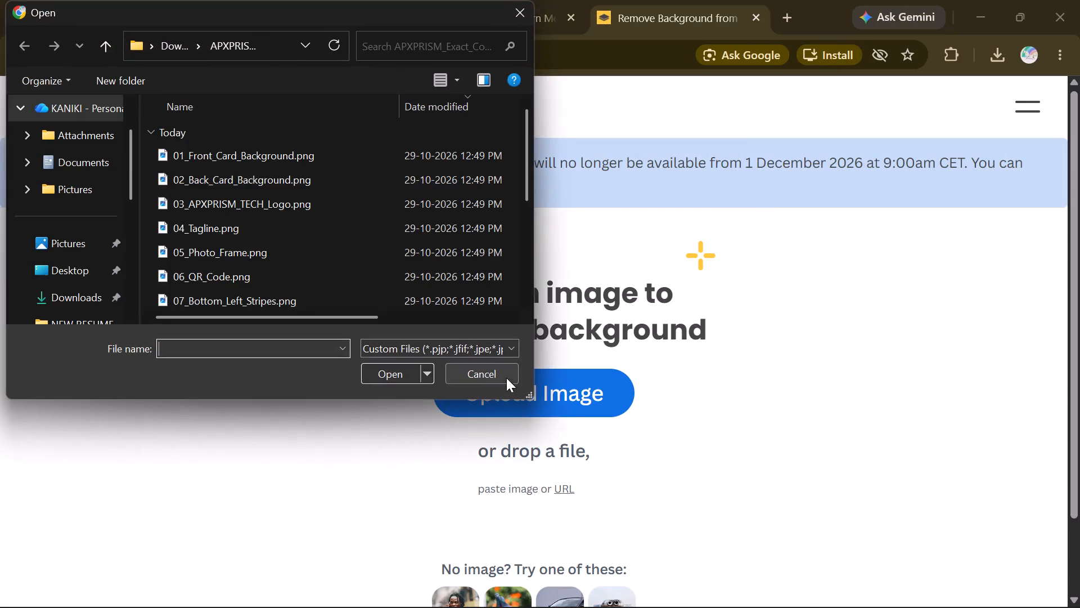
double_click(343, 211)
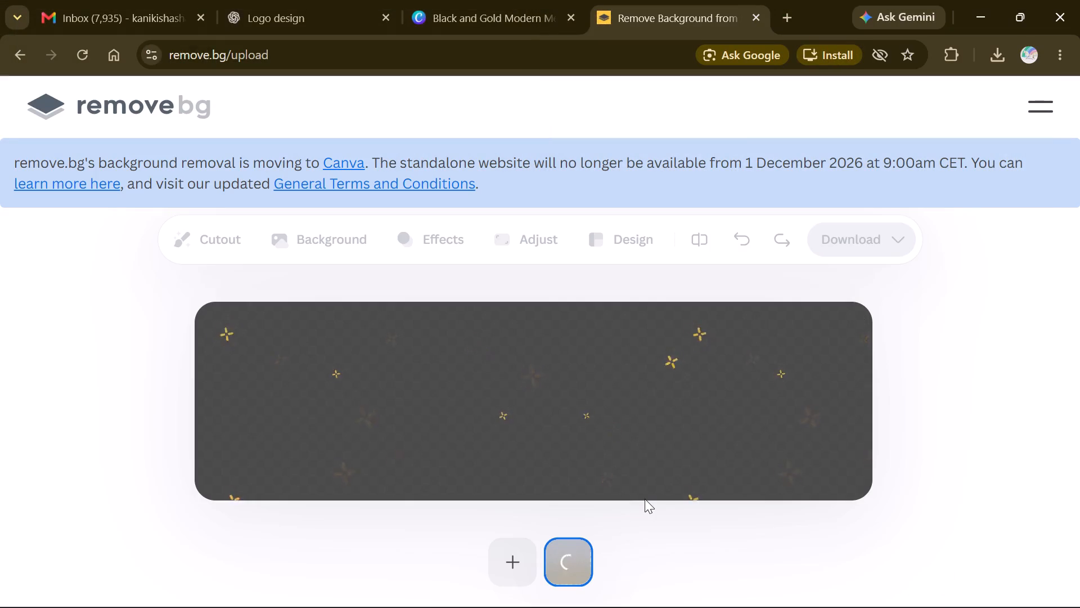
scroll(645, 499, "down", 2)
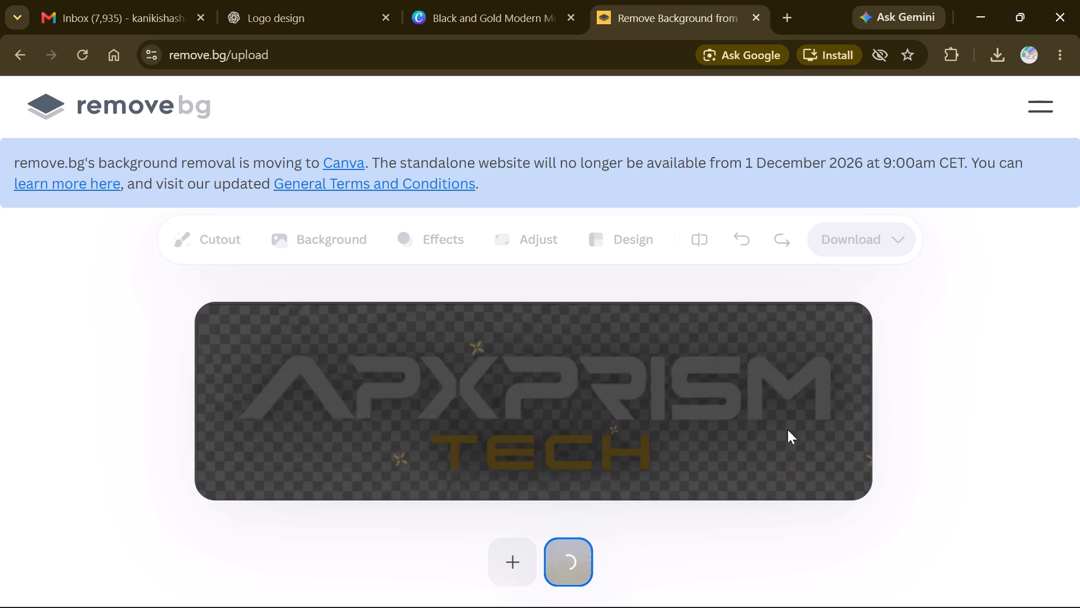
scroll(744, 442, "down", 1)
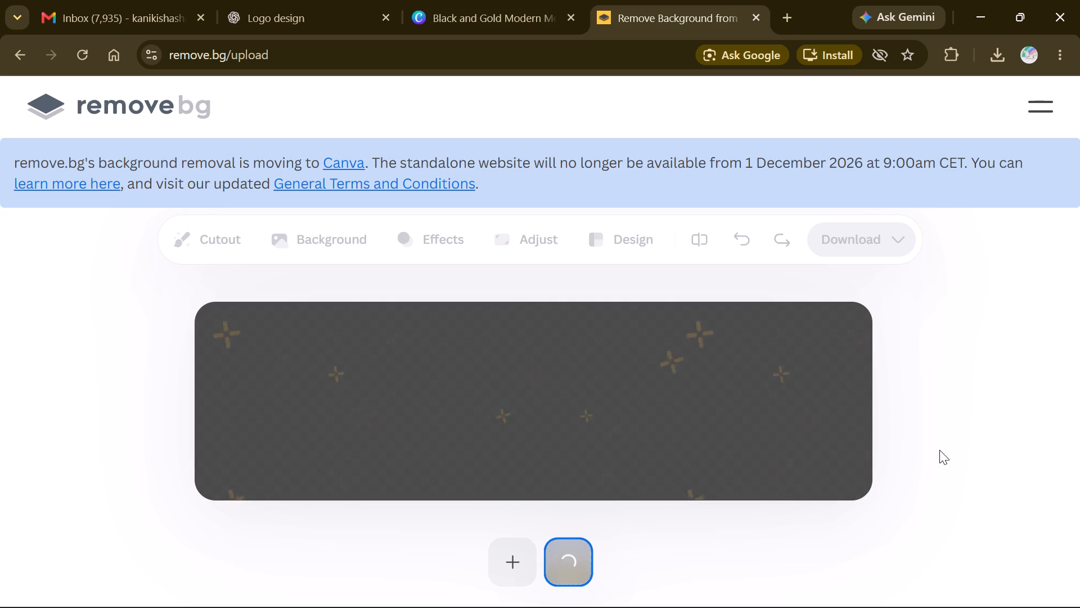
scroll(939, 450, "down", 2)
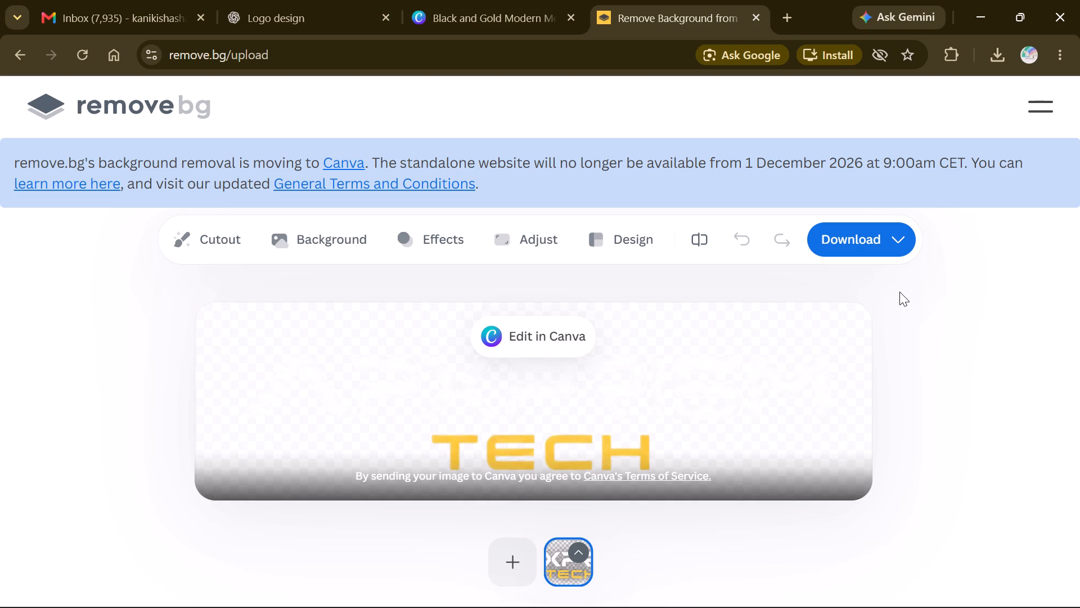
scroll(899, 292, "down", 1)
left_click(842, 238)
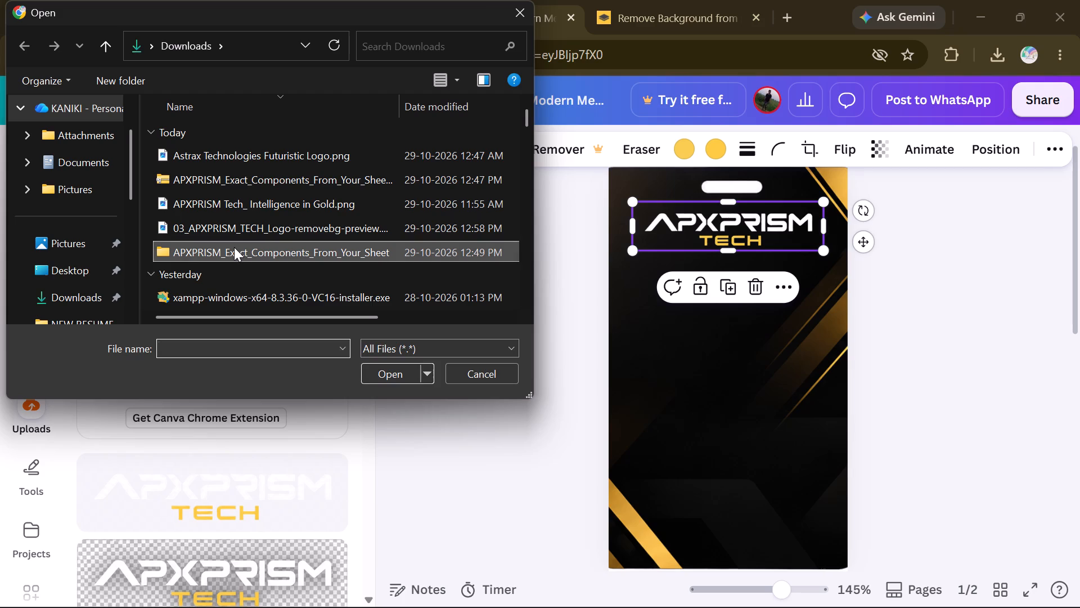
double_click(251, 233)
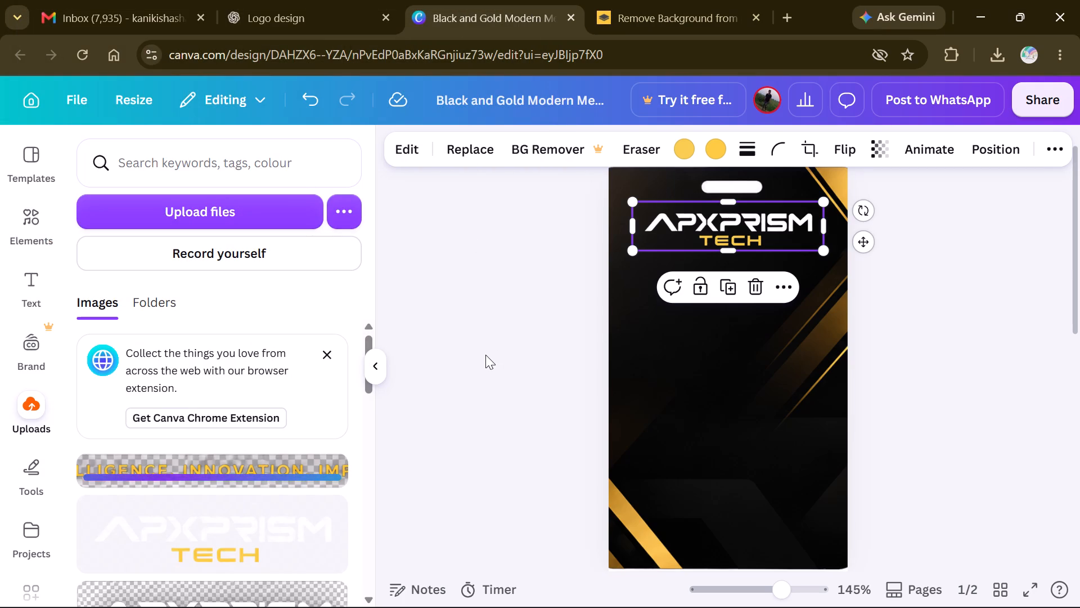
Switch to remove.bg and upload 04_Tagline.png for background removal.
left_click(655, 0)
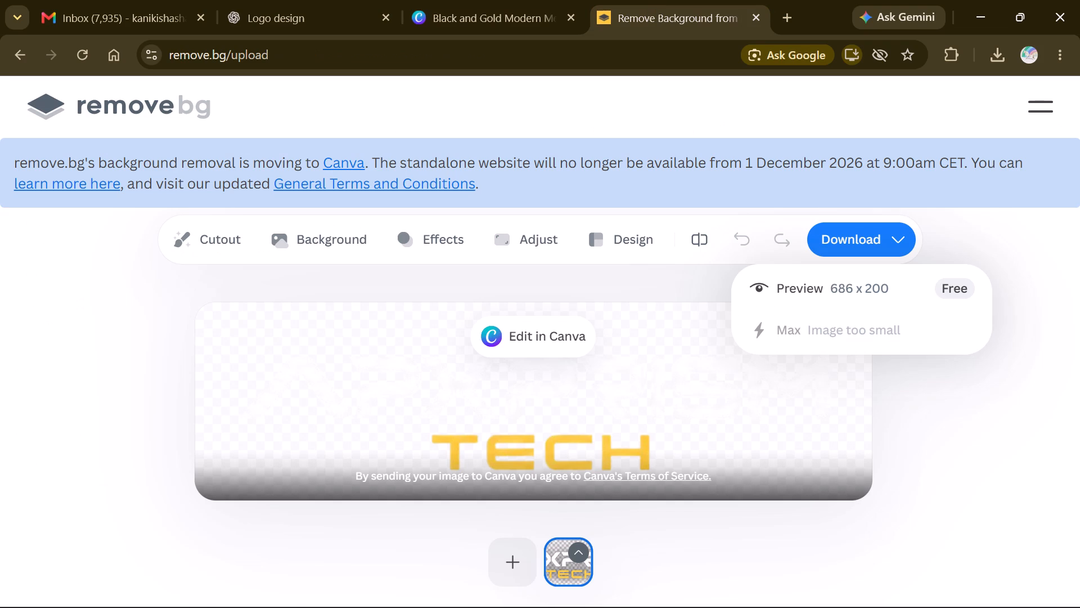
left_click(13, 64)
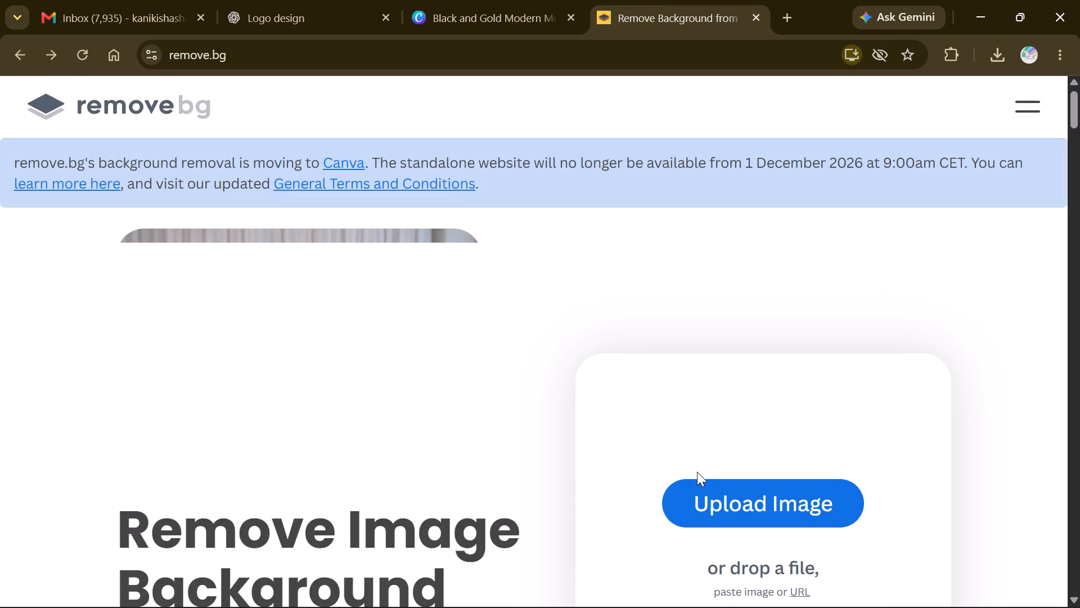
left_click(713, 493)
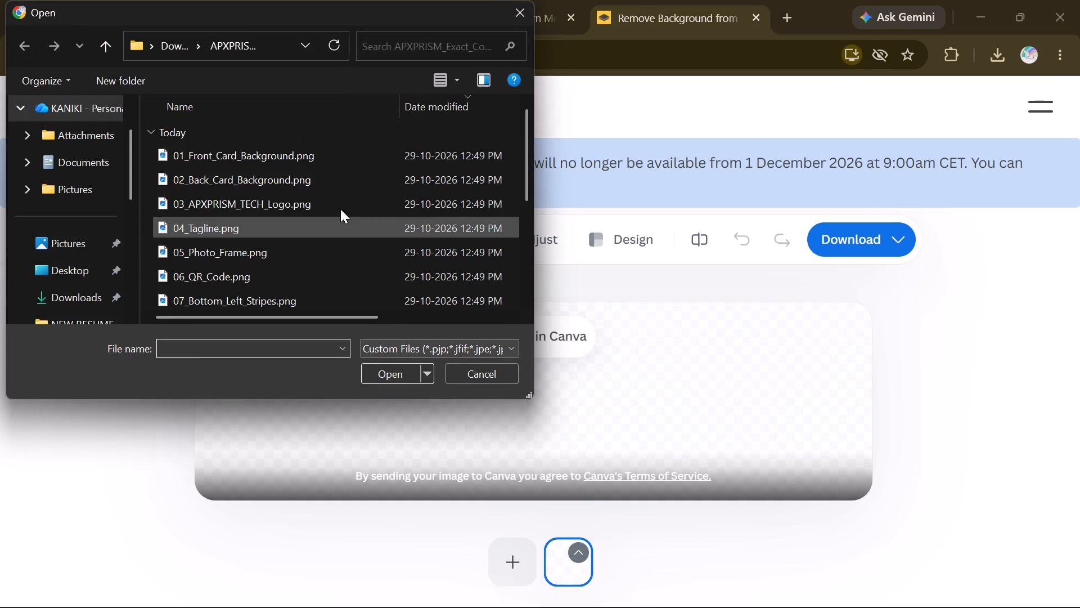
double_click(260, 226)
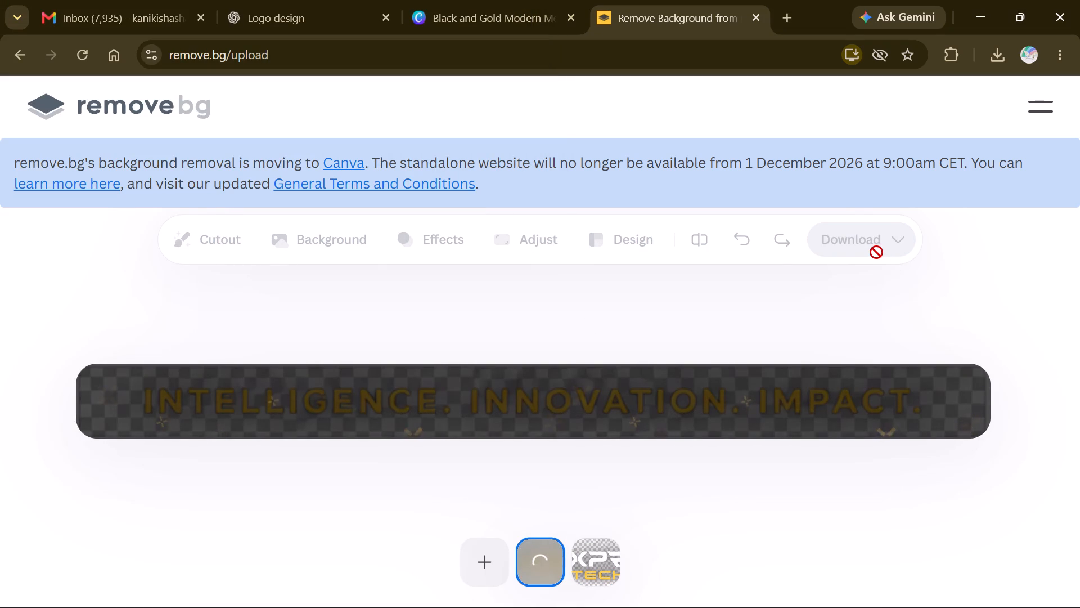
Download the background-removed tagline as the free 680 x 55 preview.
left_click(843, 243)
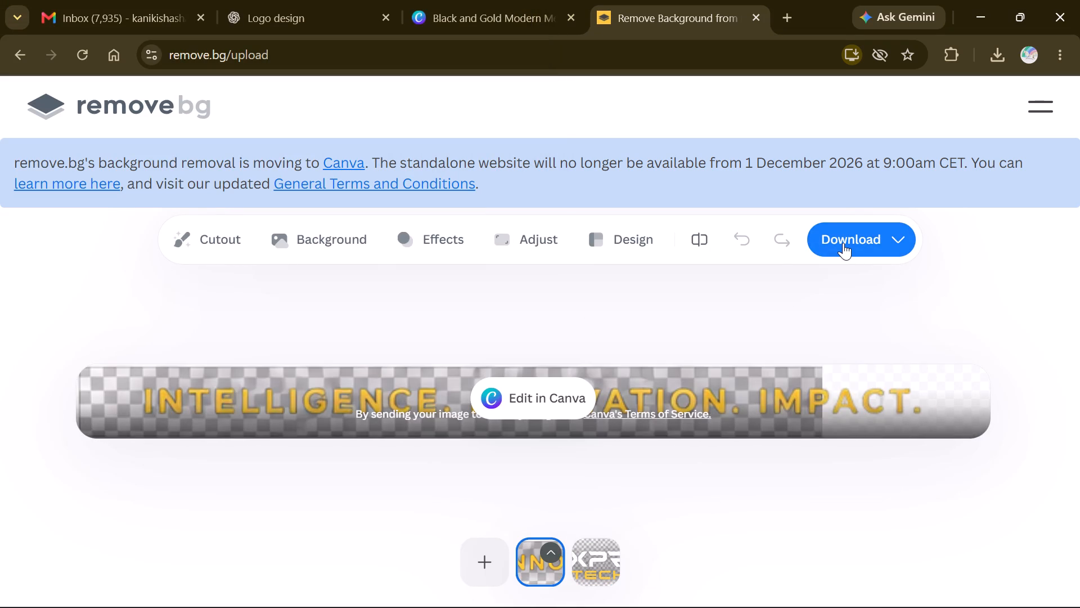
left_click(811, 288)
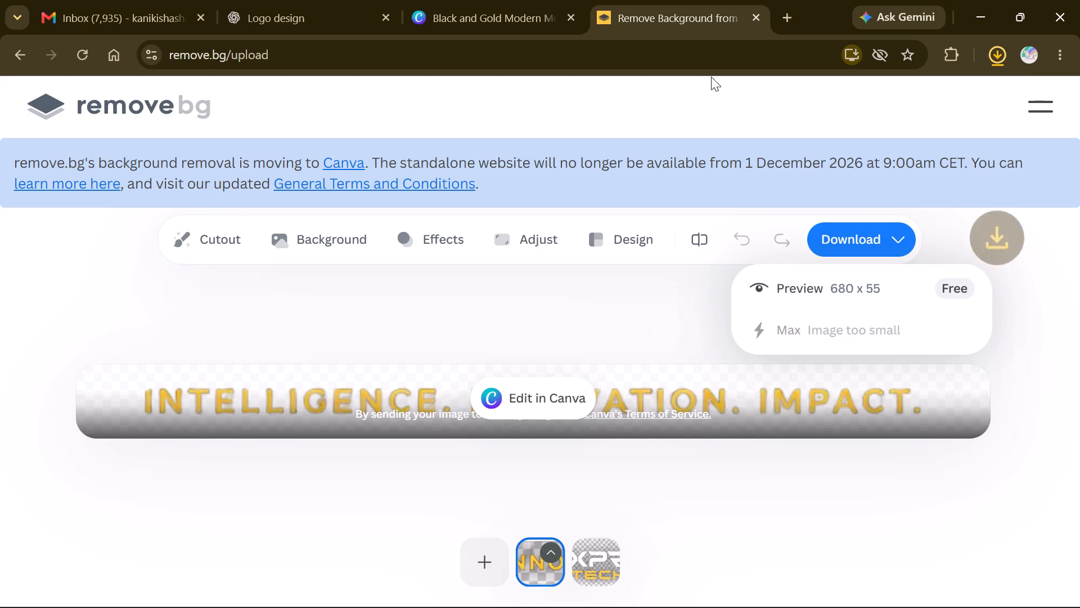
Switch back to the Canva card design and move the checkered-background 04_Tagline.png upload to the trash.
left_click(490, 2)
left_click(556, 307)
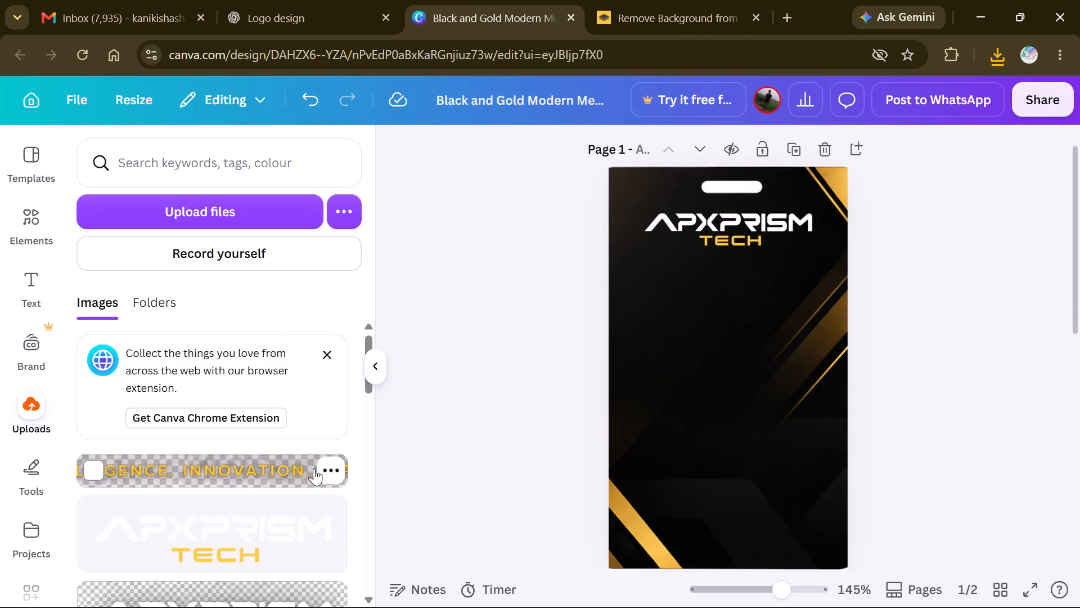
left_click(351, 469)
left_click(333, 472)
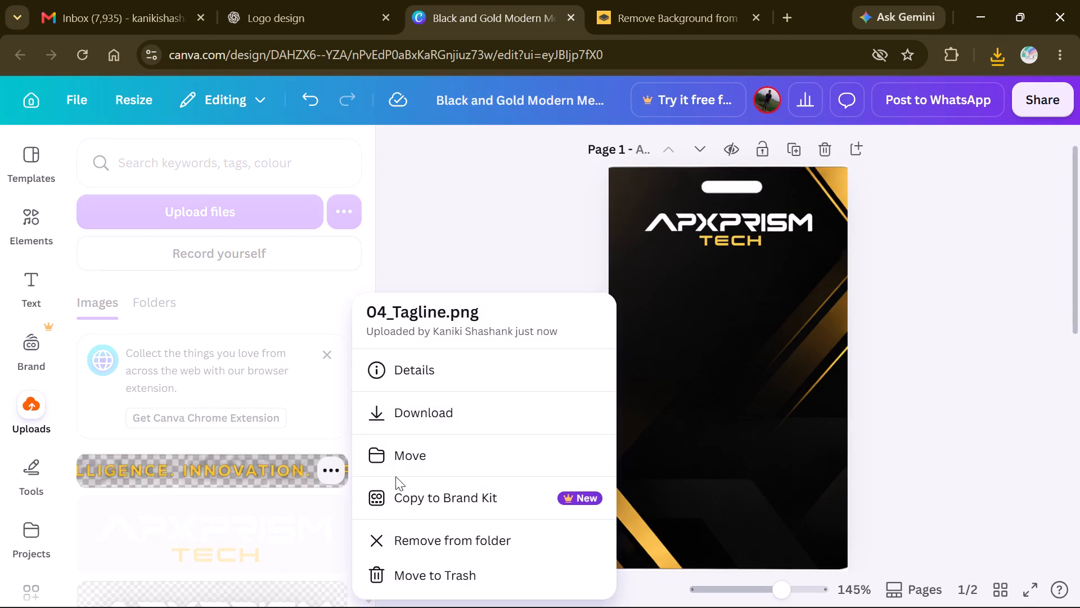
left_click(417, 569)
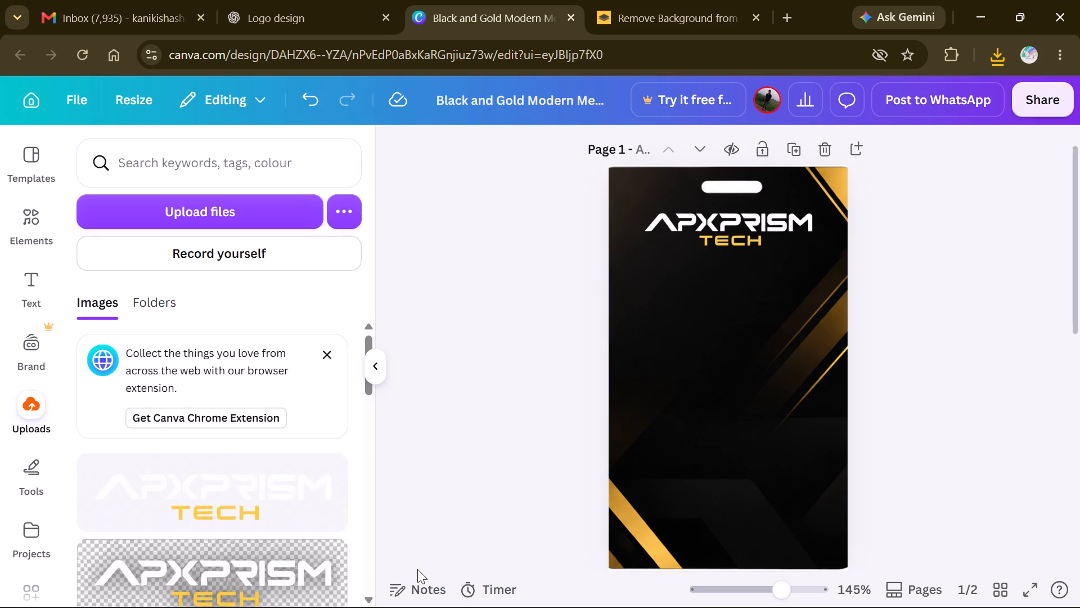
Upload 04_Tagline-removebg-preview.png from the Downloads folder to the Canva design's uploads.
left_click(251, 218)
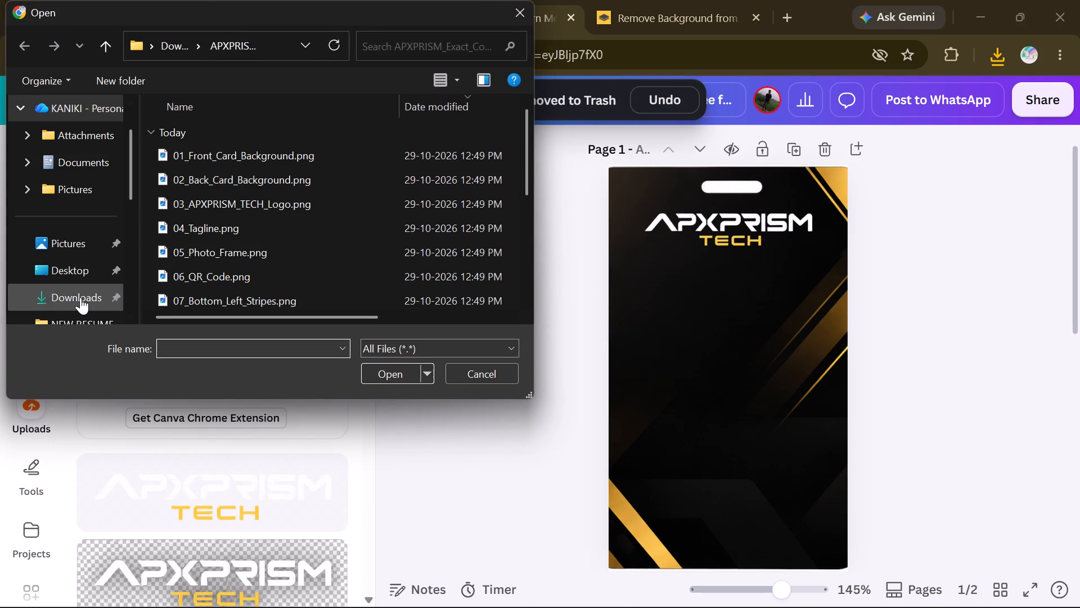
left_click(80, 297)
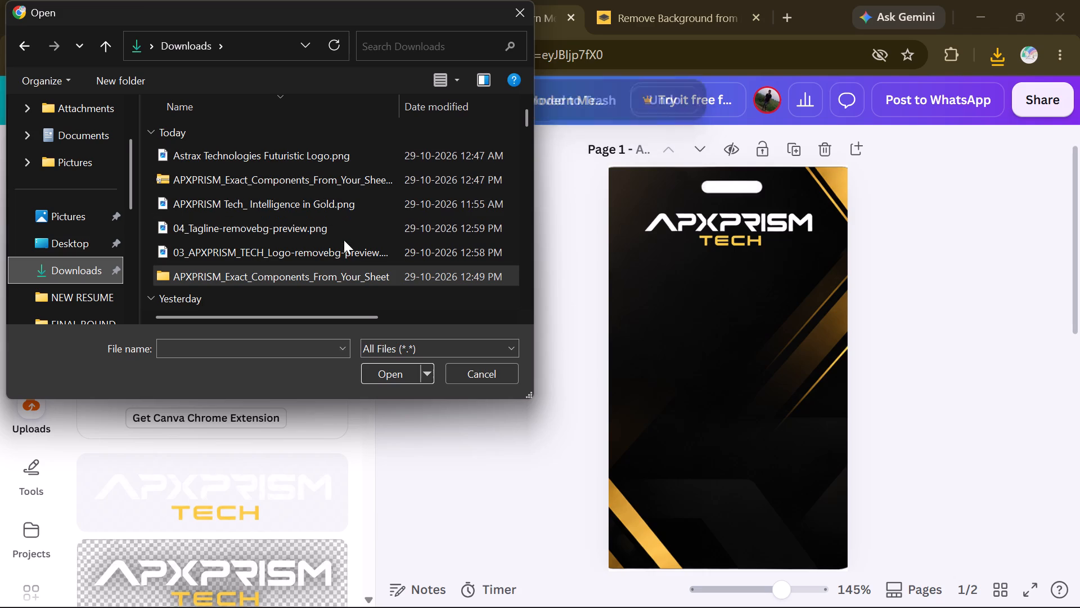
scroll(337, 251, "down", 1)
double_click(370, 230)
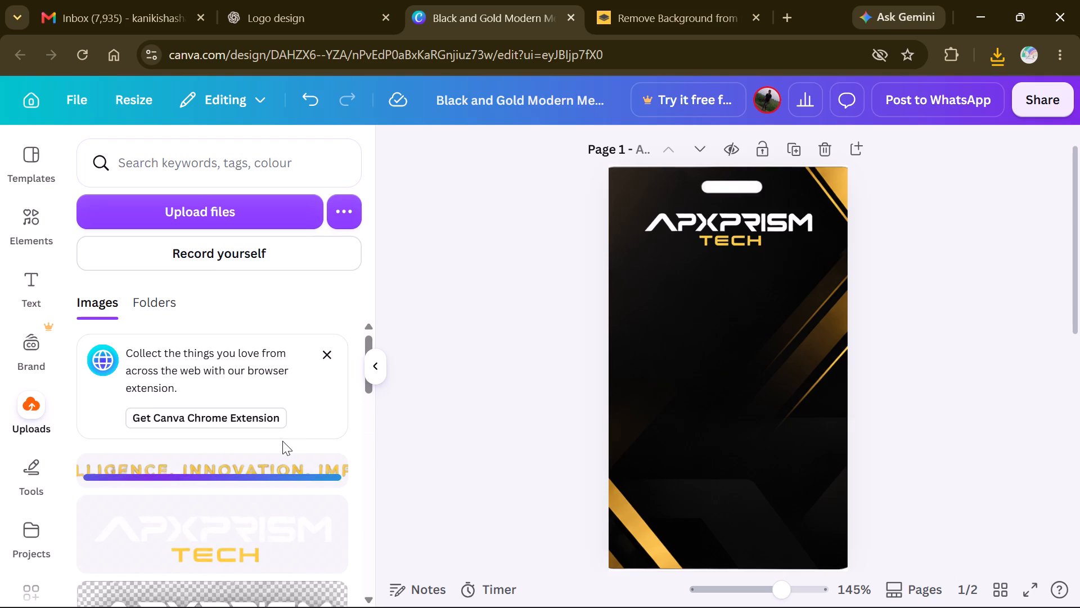
Place the background-removed tagline on the front card, centred just below the APXPRISM TECH logo with a small gap.
left_click(237, 464)
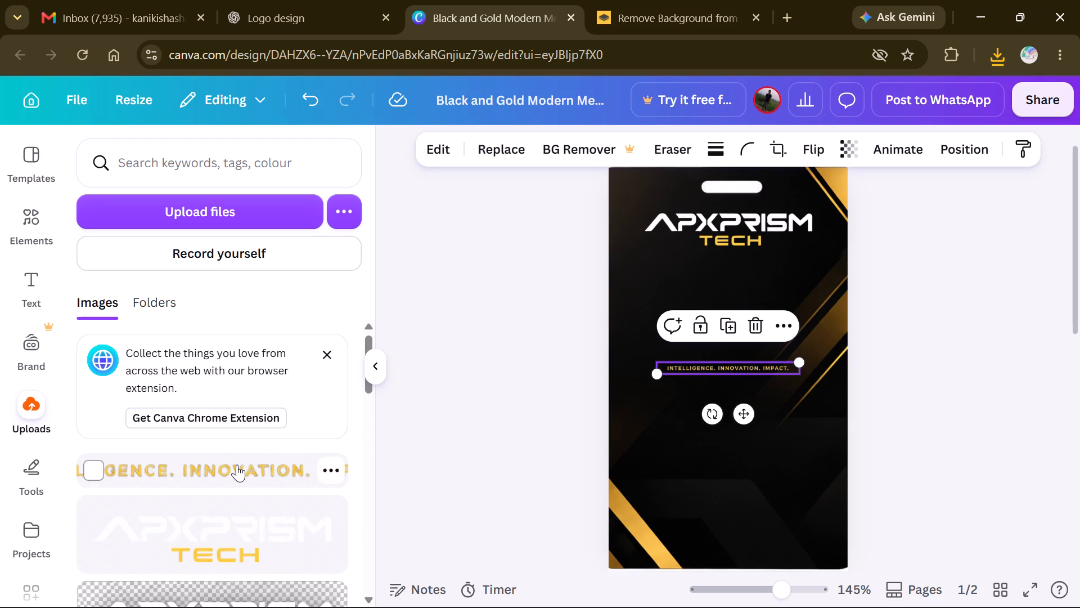
left_click(534, 375)
left_click(695, 365)
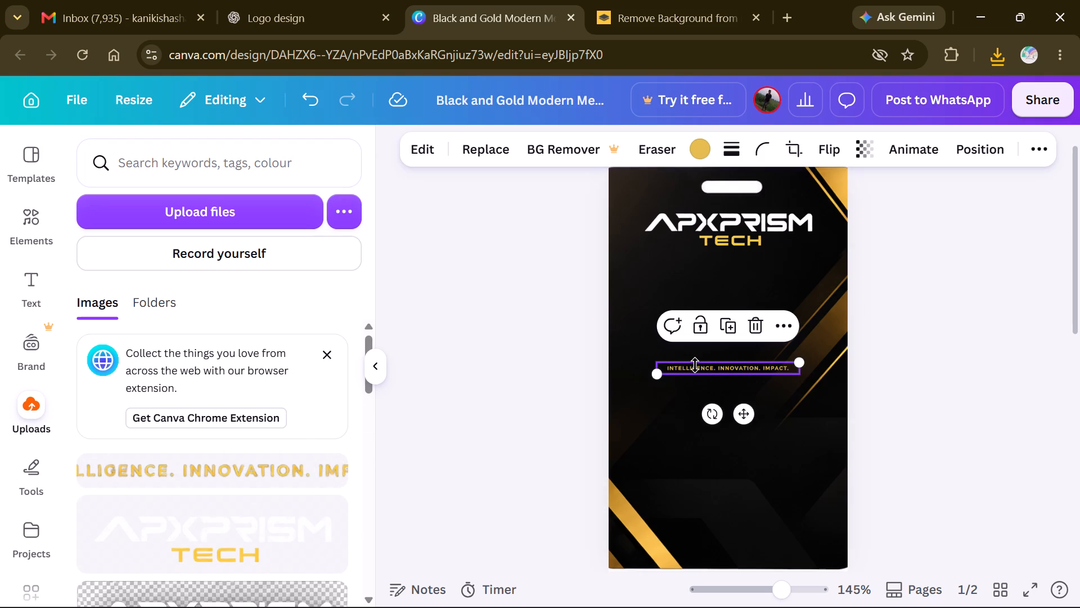
left_click_drag(745, 414, 742, 392)
left_click_drag(742, 392, 754, 299)
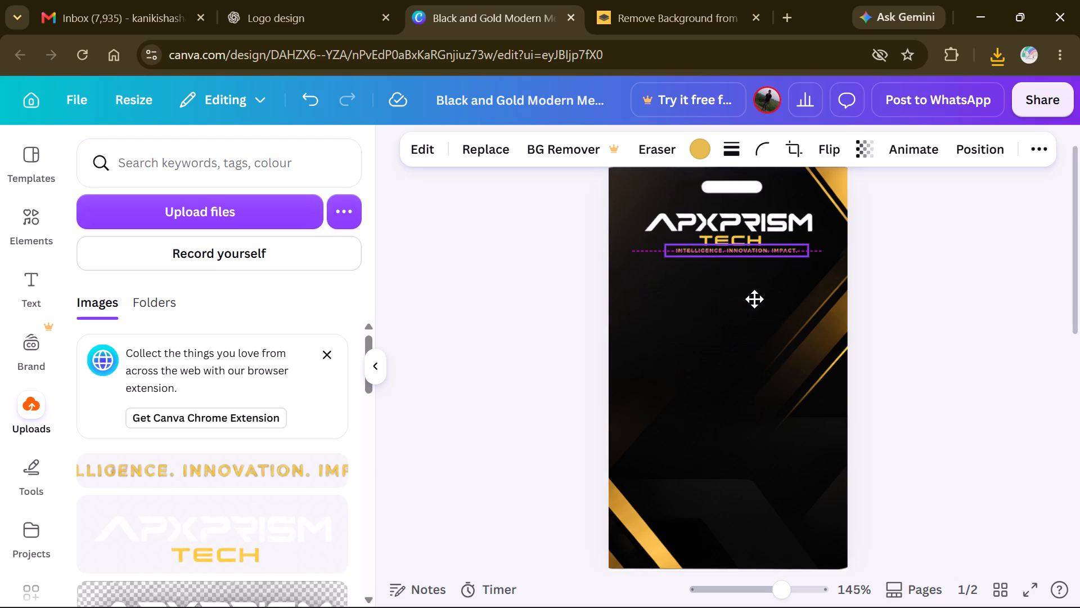
left_click_drag(754, 299, 753, 295)
left_click(548, 325)
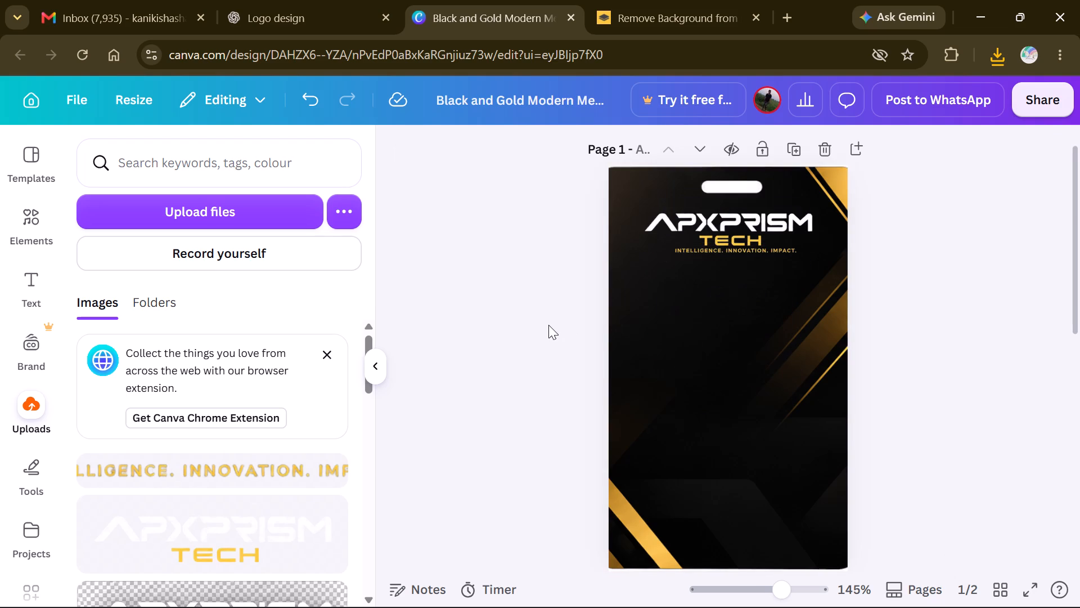
left_click(776, 251)
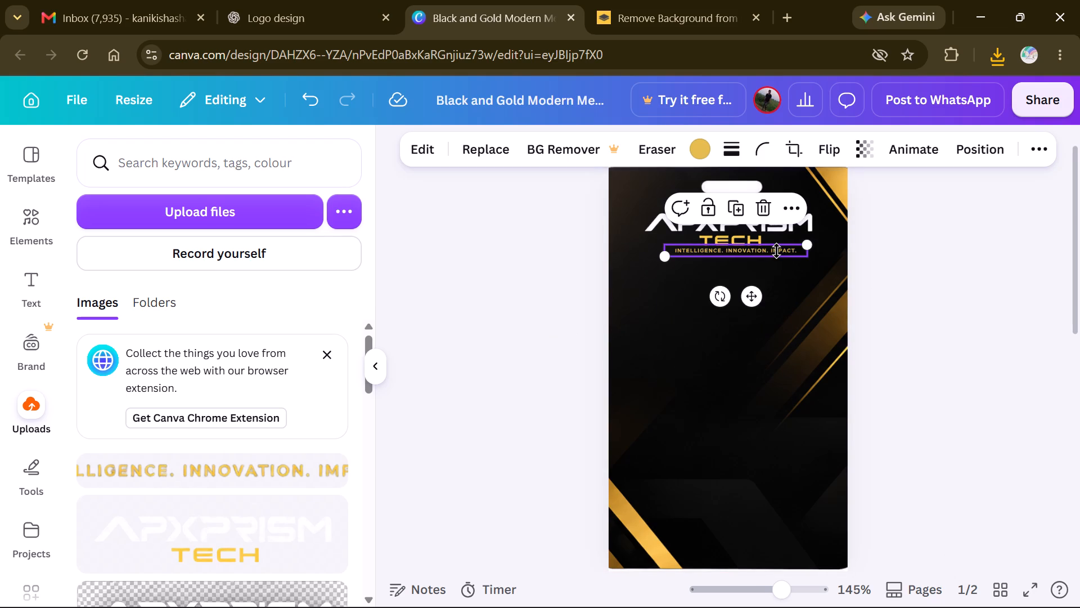
left_click(748, 293)
left_click(549, 307)
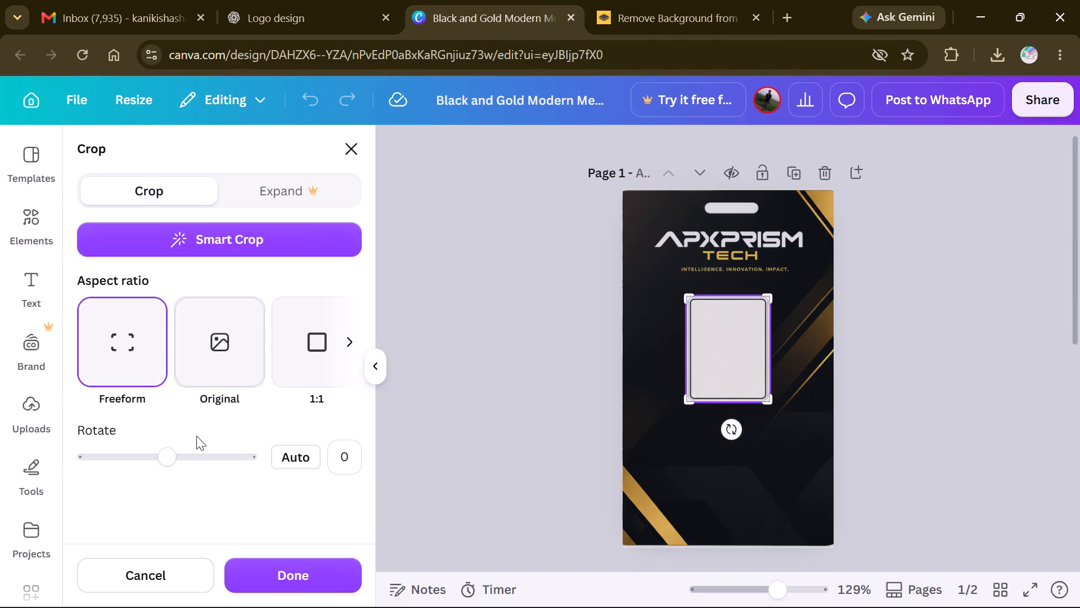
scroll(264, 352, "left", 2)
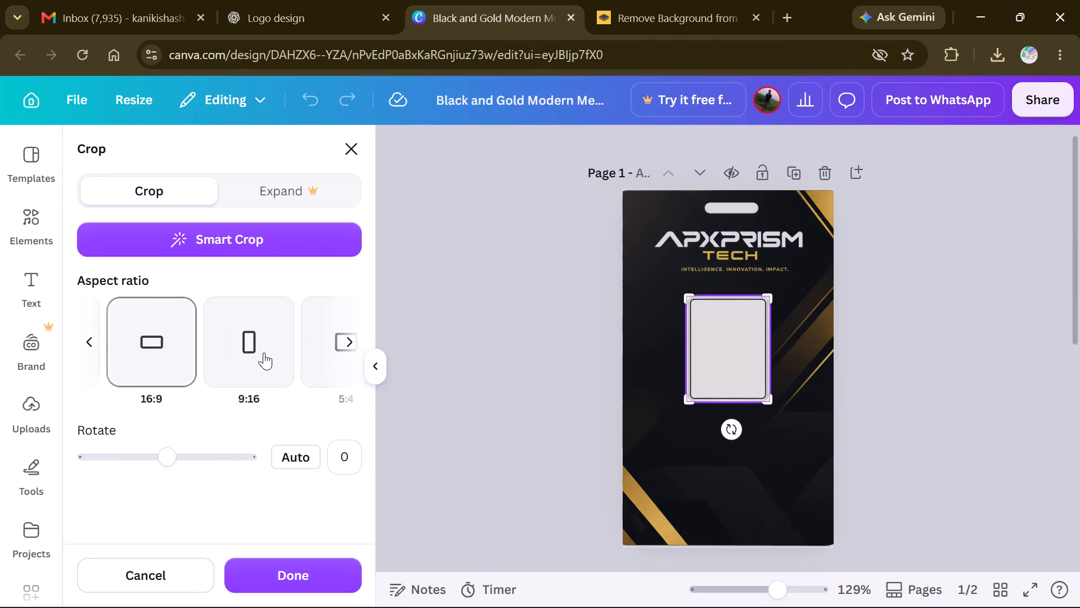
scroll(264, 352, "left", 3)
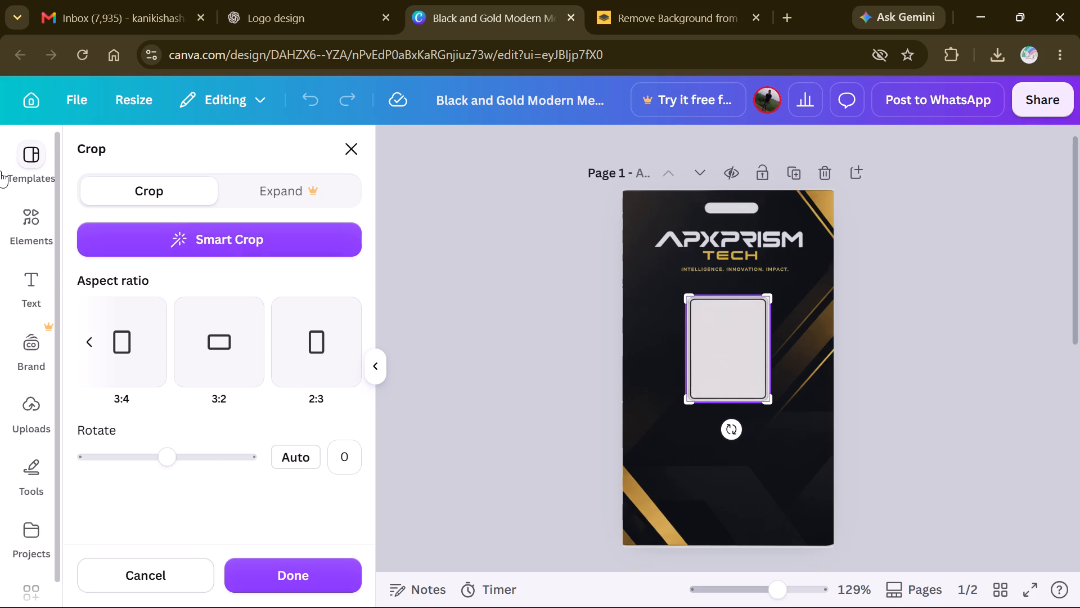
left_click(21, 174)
Browse the element categories and look through the Photos category for a suitable photo or frame for the card.
left_click(32, 204)
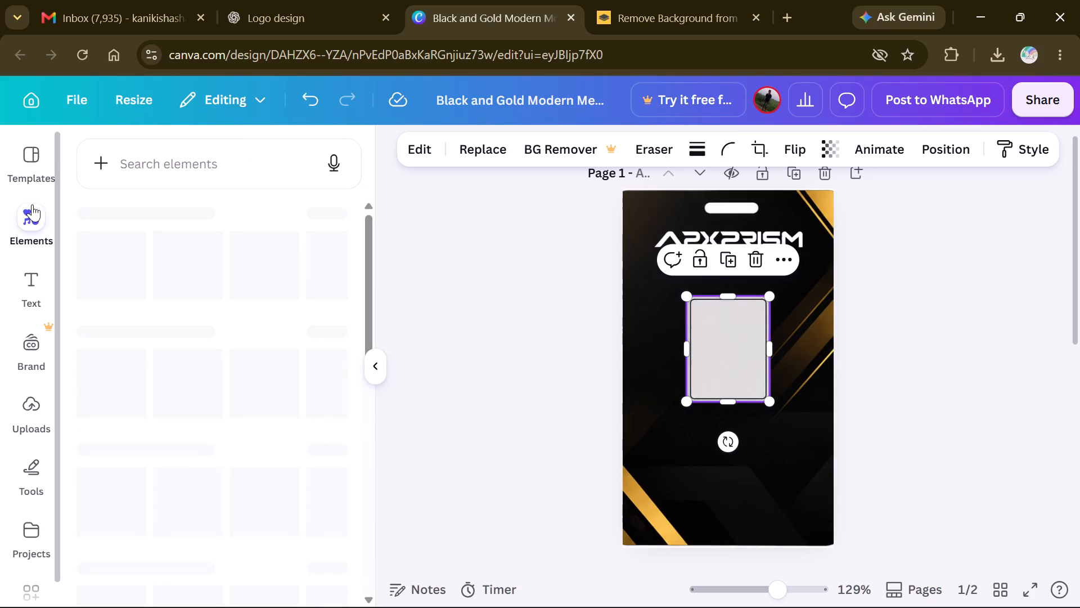
scroll(218, 380, "down", 1)
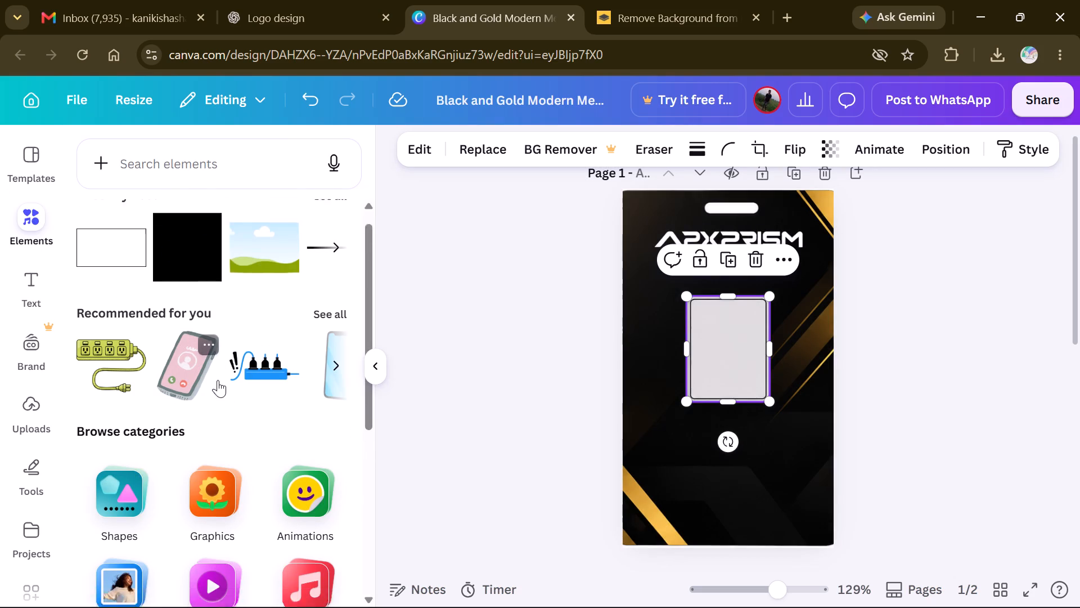
scroll(218, 380, "down", 3)
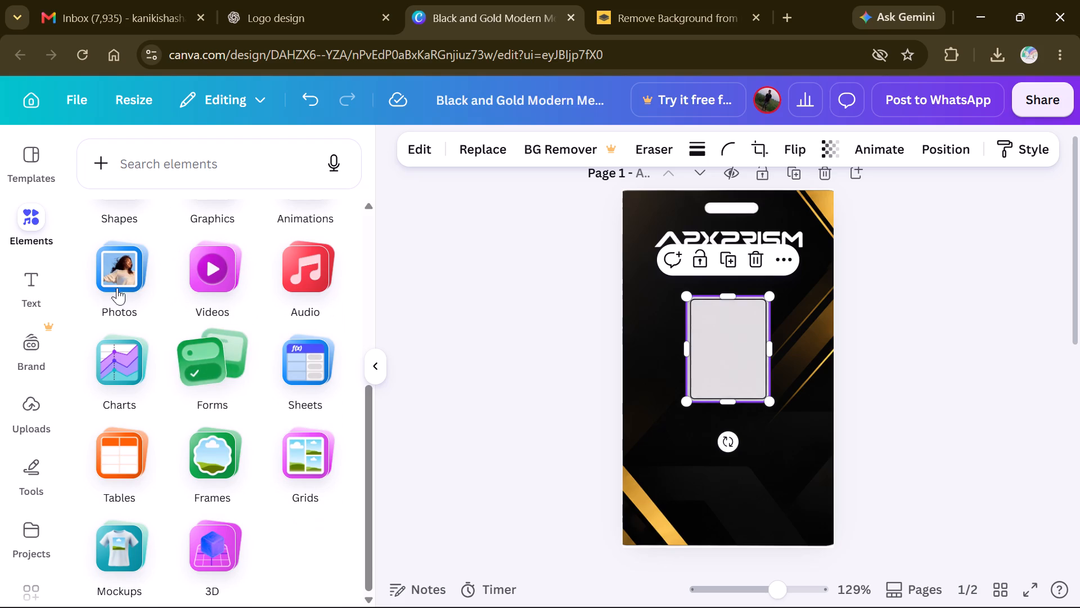
left_click(110, 272)
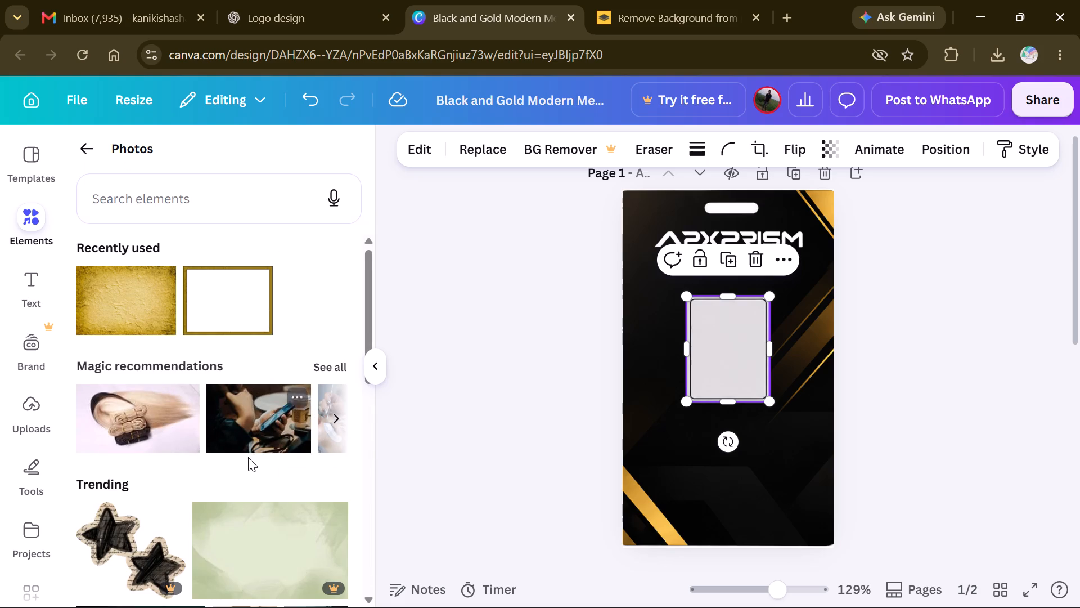
scroll(248, 457, "down", 2)
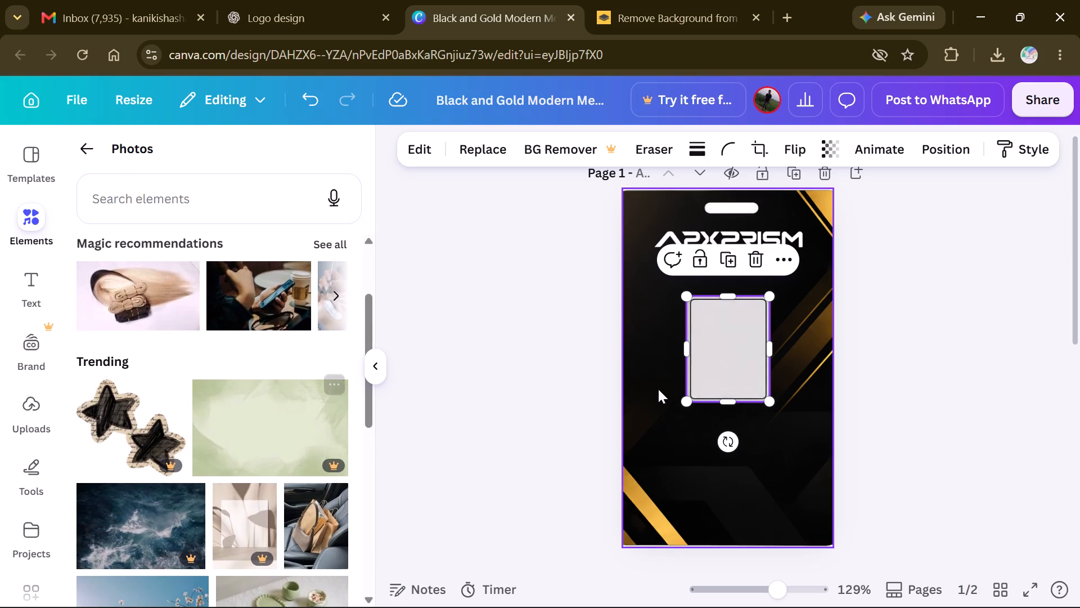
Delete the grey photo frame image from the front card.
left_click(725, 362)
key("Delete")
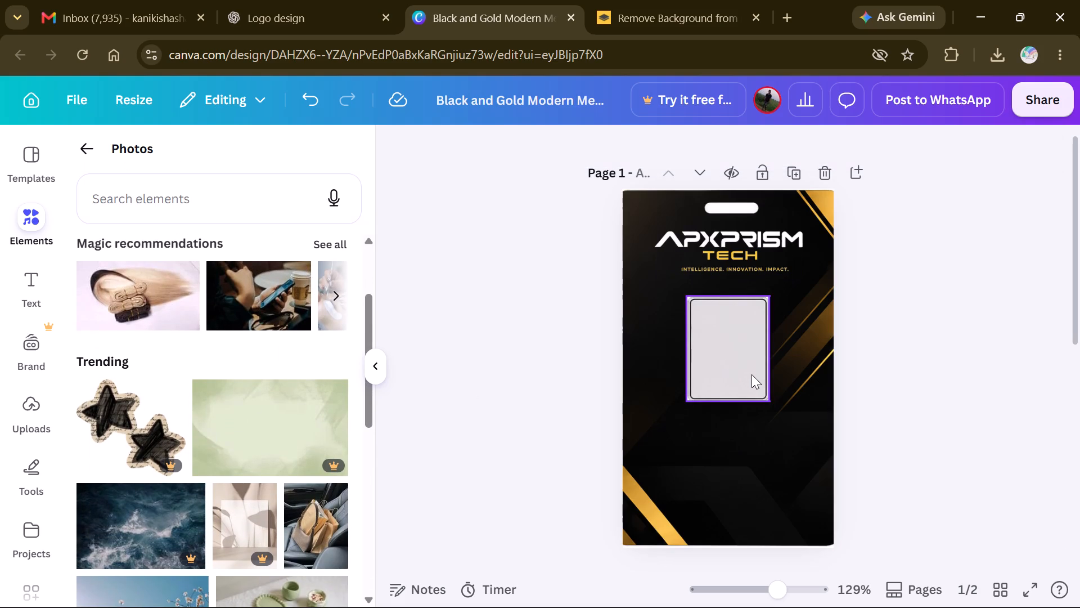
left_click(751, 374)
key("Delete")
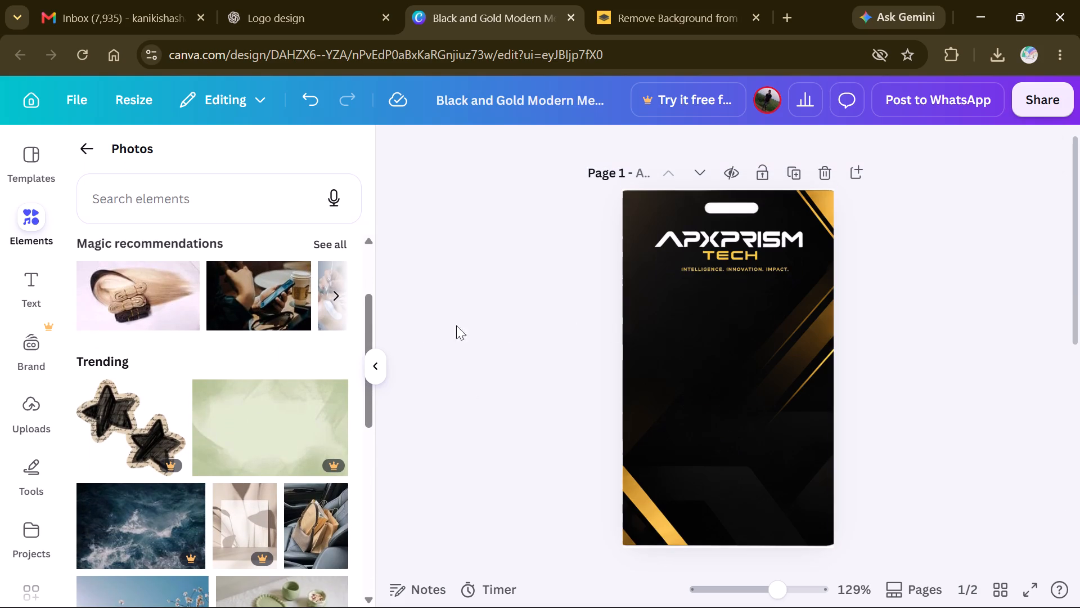
Look through the recently used and recommended photo elements for the card's photo area.
scroll(215, 375, "up", 2)
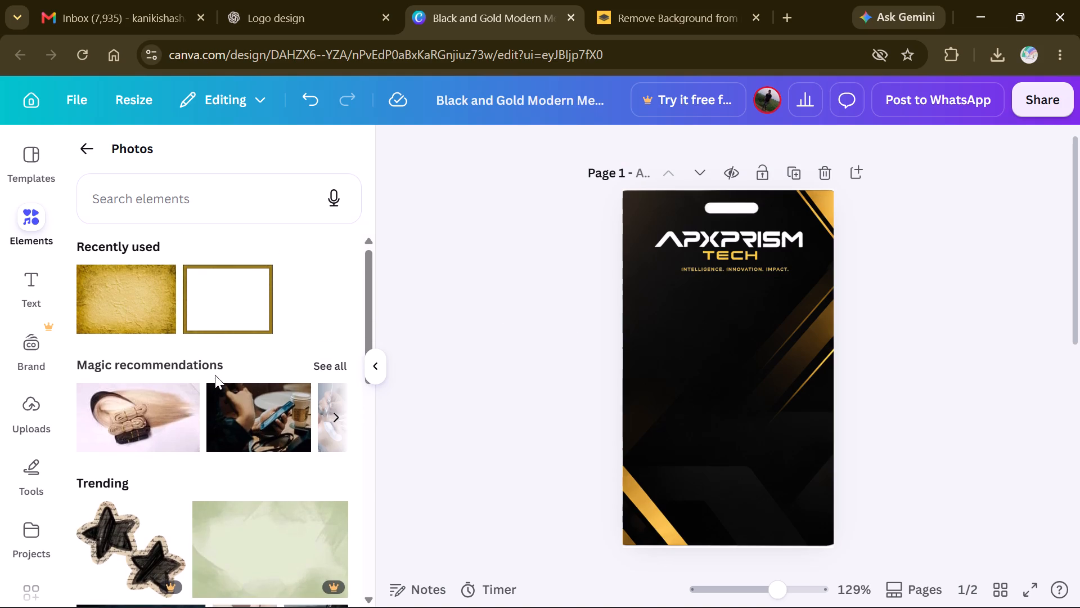
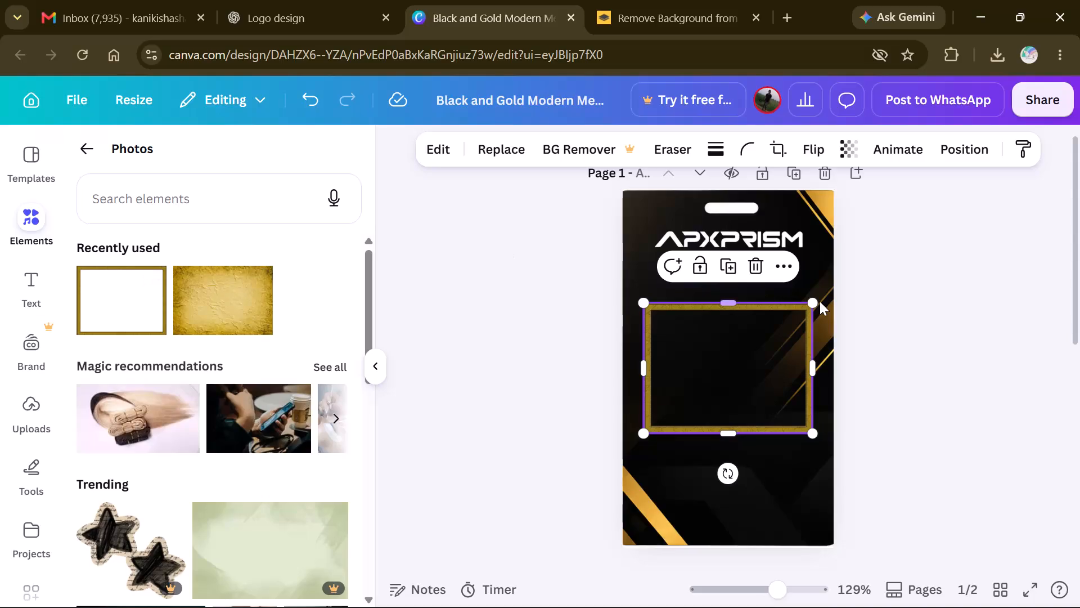
Rotate the gold photo frame on the front card to 90° so it stands in portrait orientation.
left_click_drag(727, 472, 631, 370)
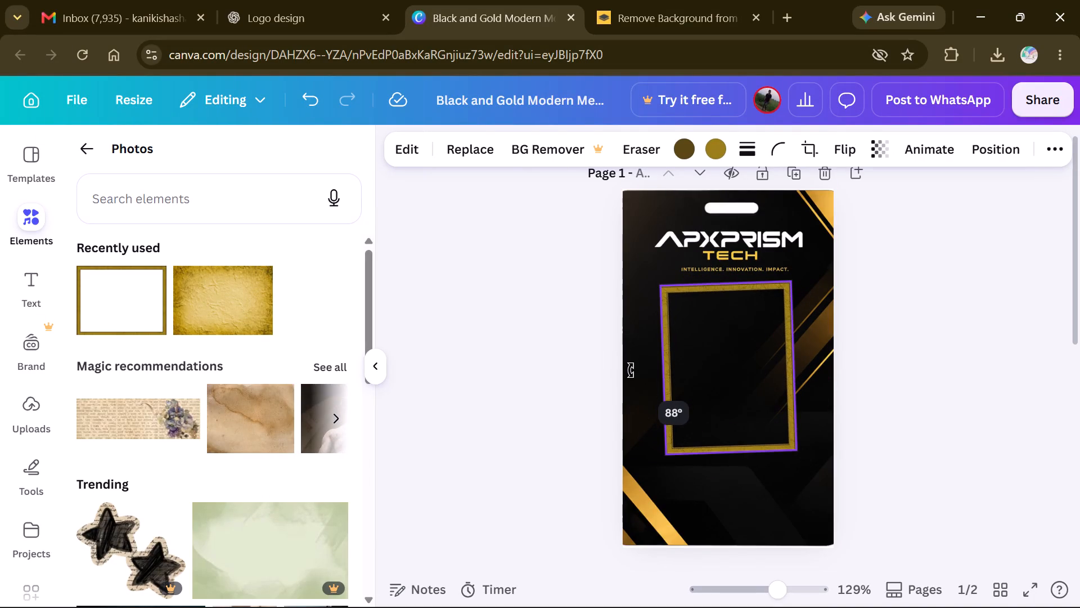
left_click_drag(631, 370, 631, 366)
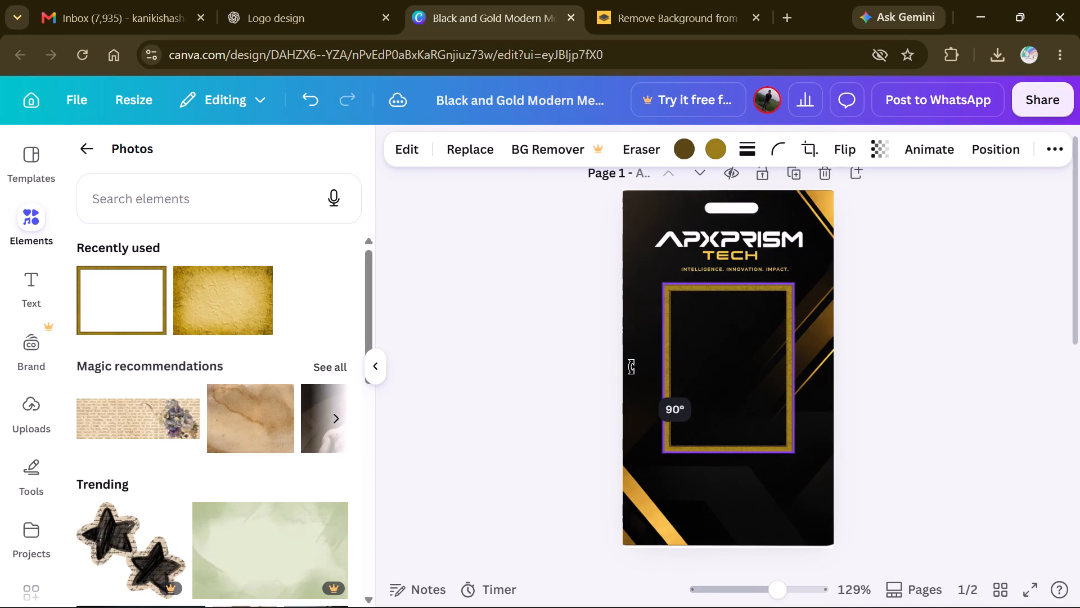
Shrink the upright gold frame and position it below the tagline on the front card.
left_click_drag(664, 455, 682, 409)
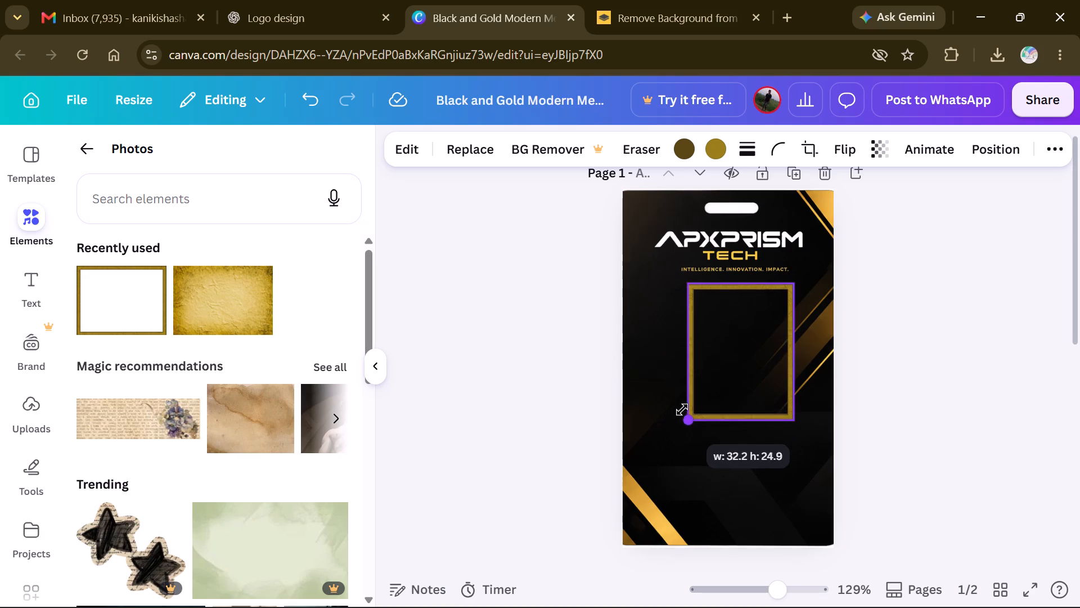
left_click_drag(682, 409, 685, 399)
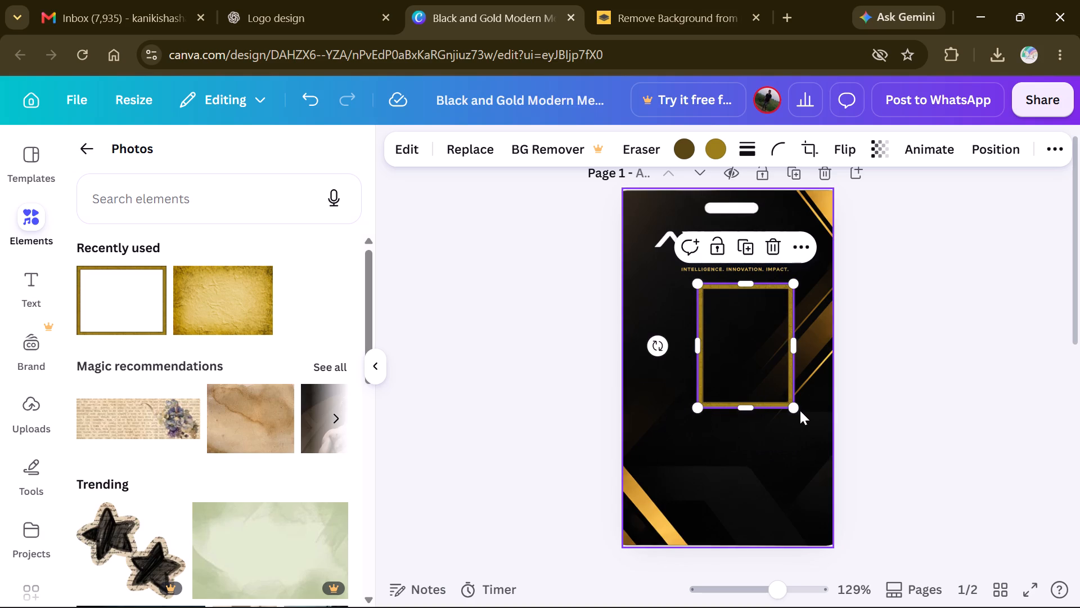
left_click_drag(797, 409, 775, 388)
left_click_drag(745, 354, 740, 360)
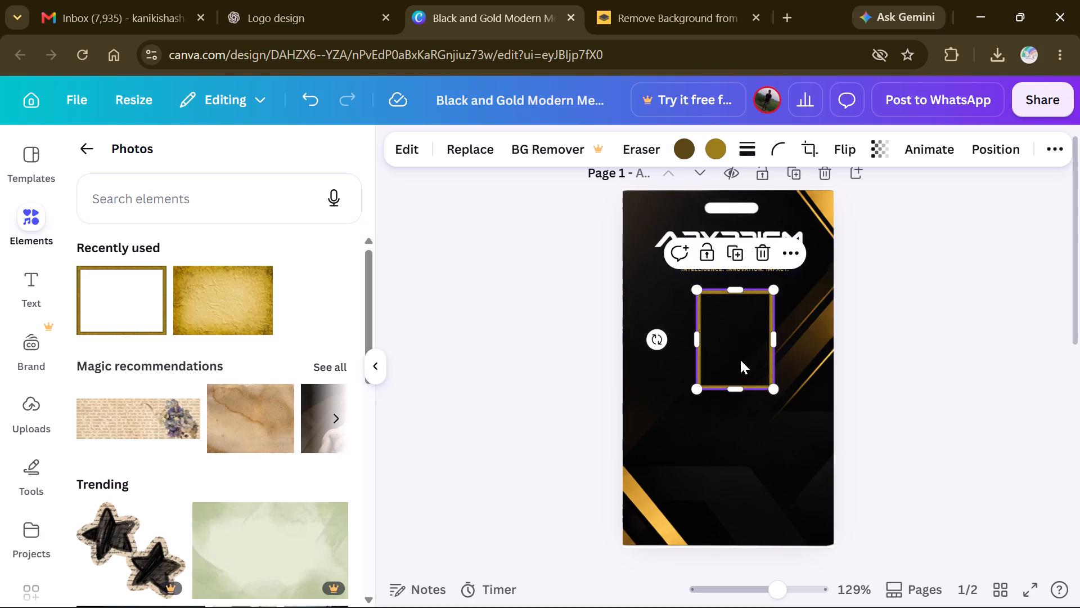
left_click(495, 337)
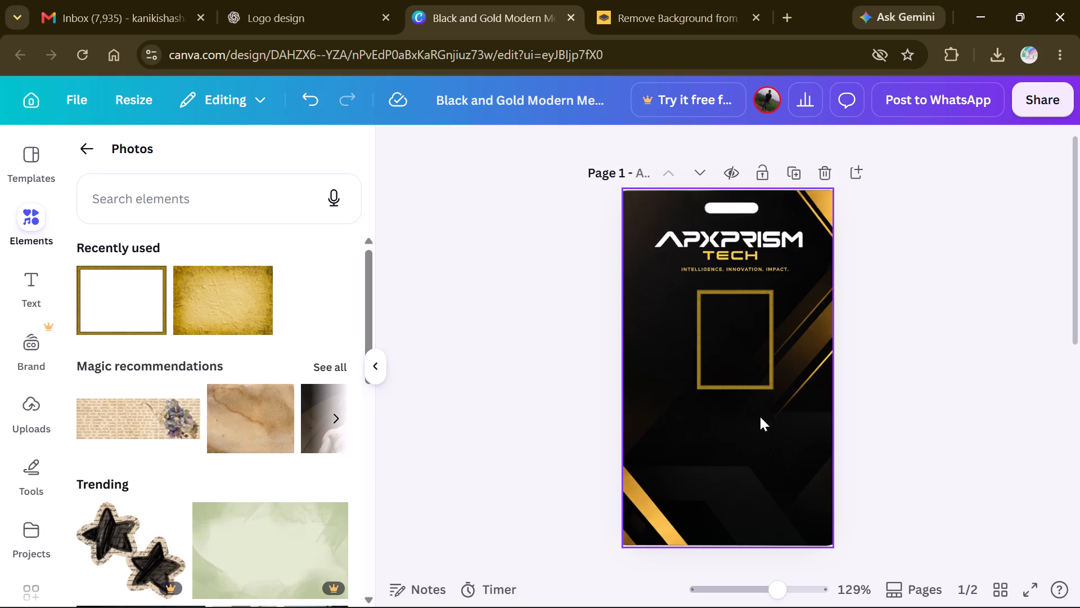
left_click_drag(738, 370, 738, 375)
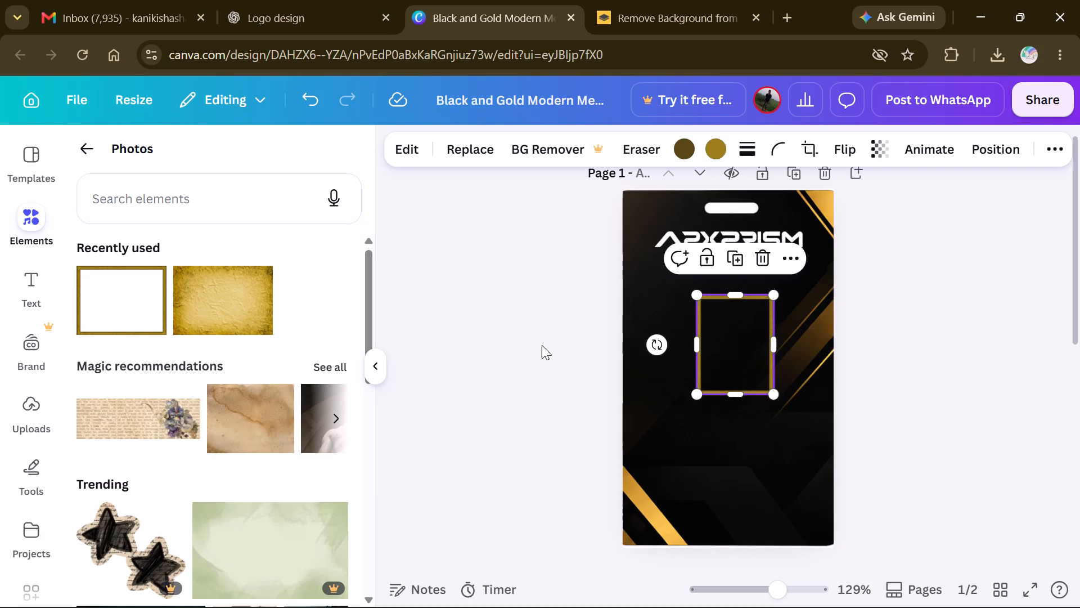
left_click(537, 346)
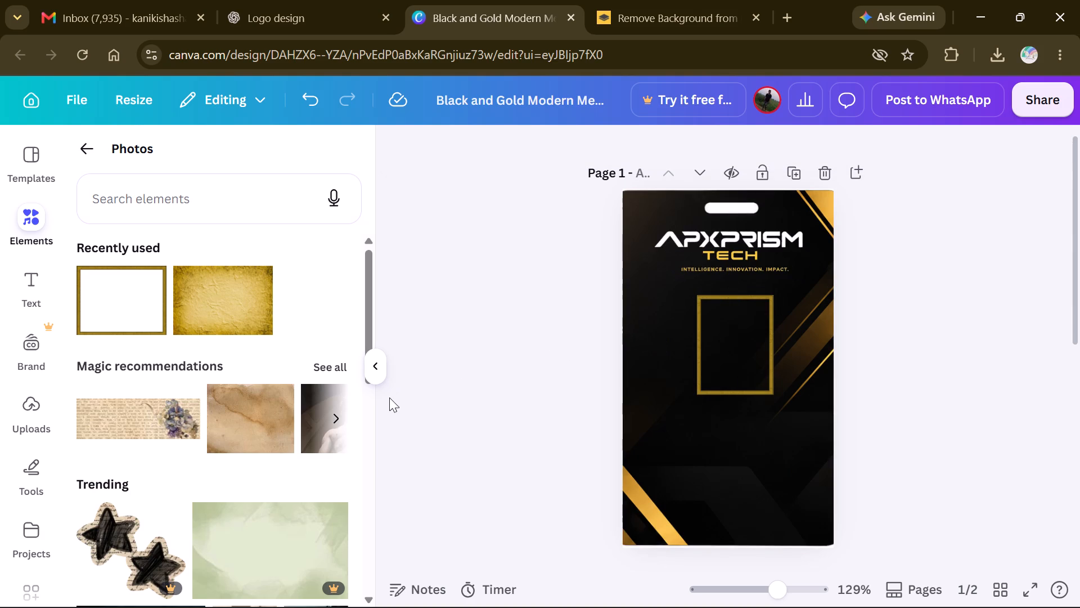
Browse the trending photos in the Photos category for something usable in the card's photo area.
scroll(389, 397, "down", 1)
scroll(264, 445, "down", 3)
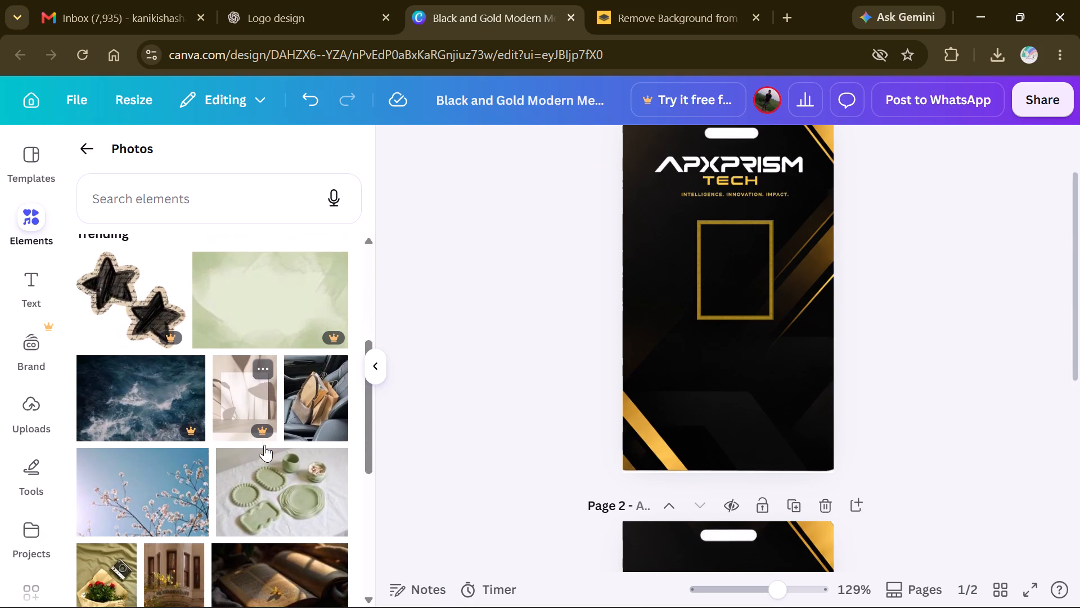
scroll(264, 445, "down", 4)
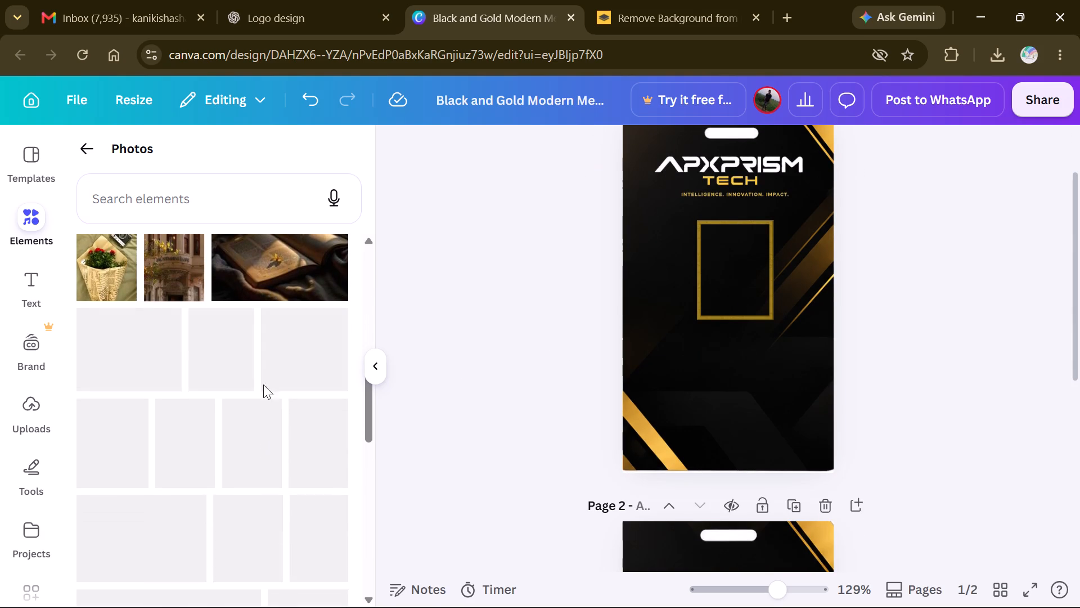
scroll(210, 344, "down", 5)
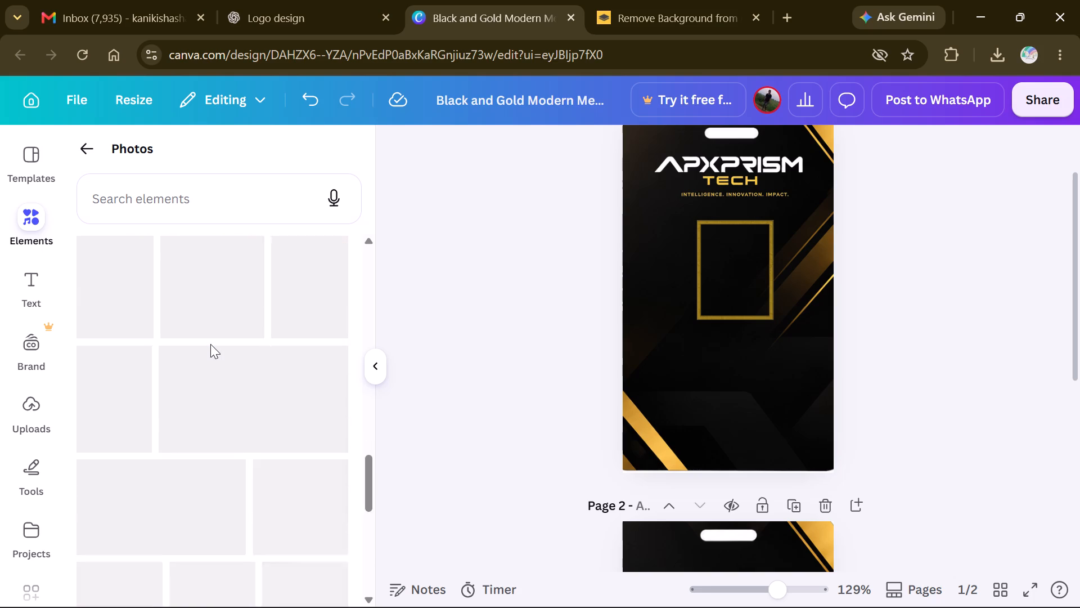
scroll(210, 344, "down", 1)
scroll(210, 344, "up", 1)
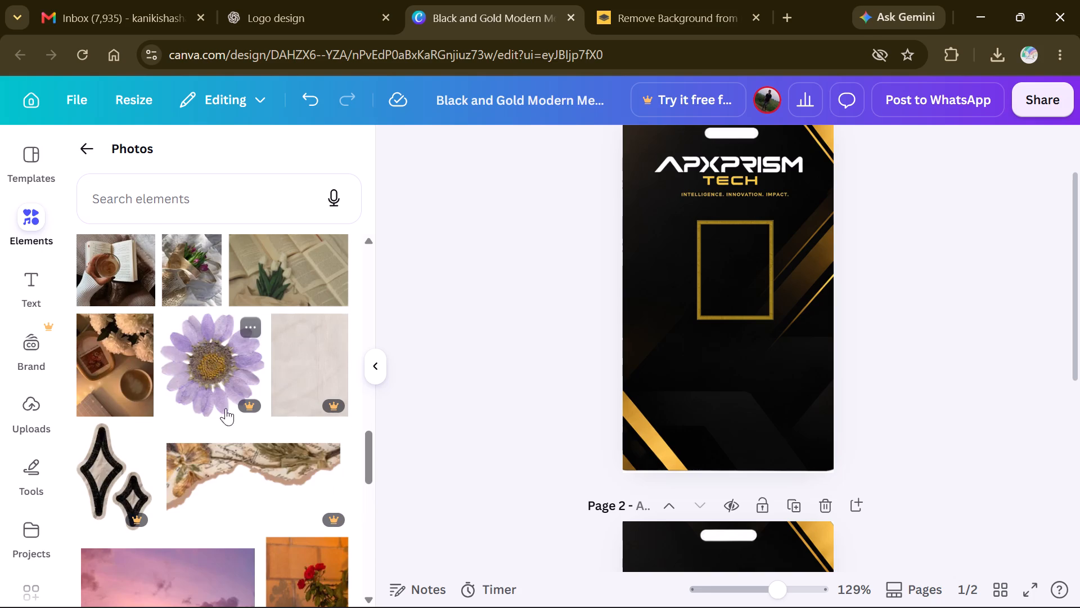
scroll(226, 414, "down", 3)
scroll(226, 414, "up", 11)
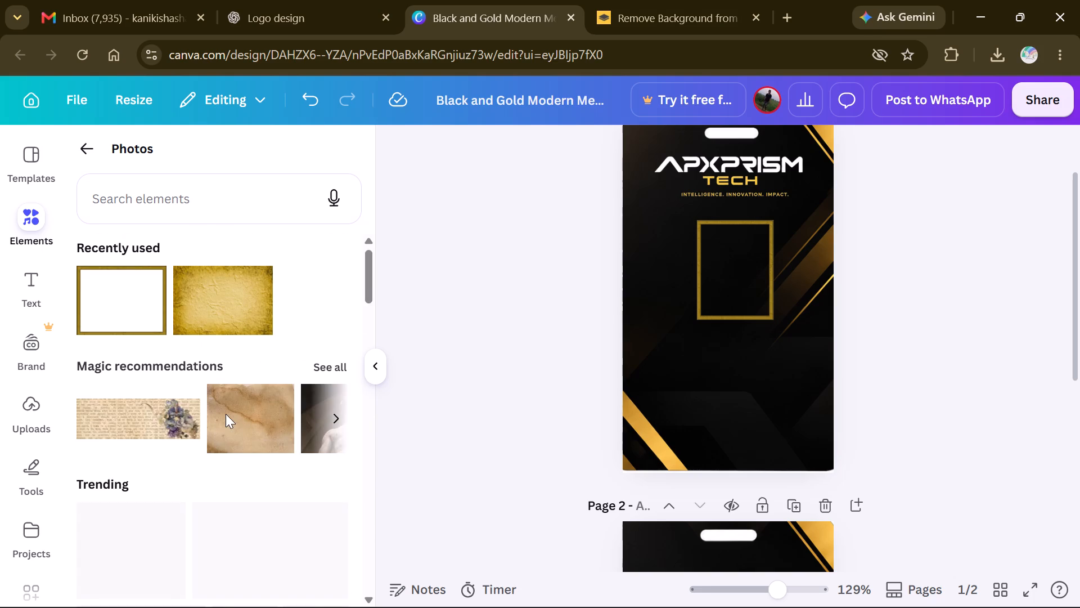
Start a file upload and look through the Desktop folder for a portrait photo.
left_click(31, 412)
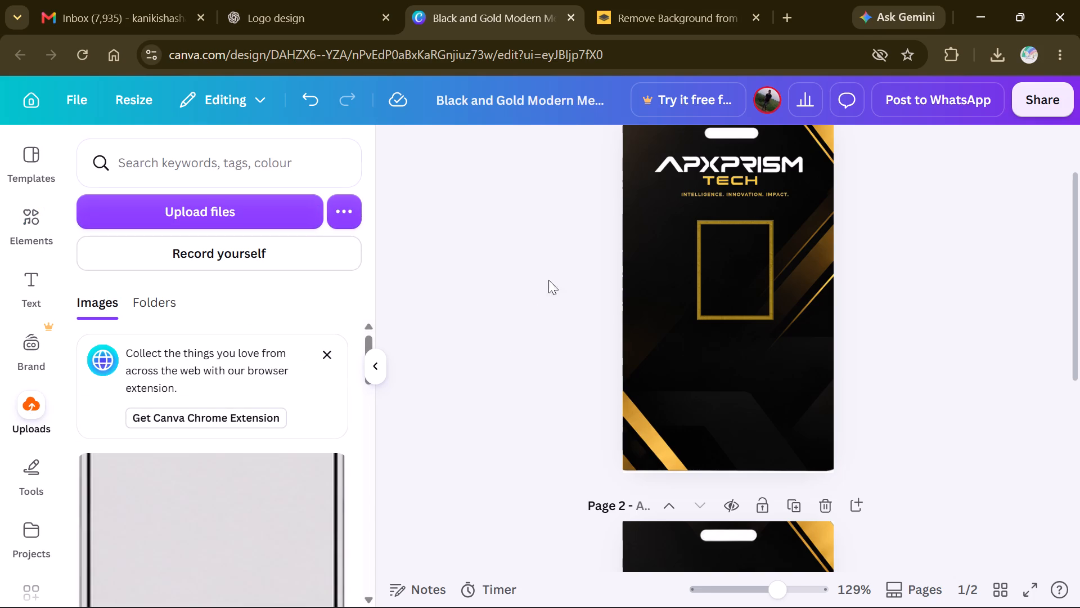
left_click(719, 252)
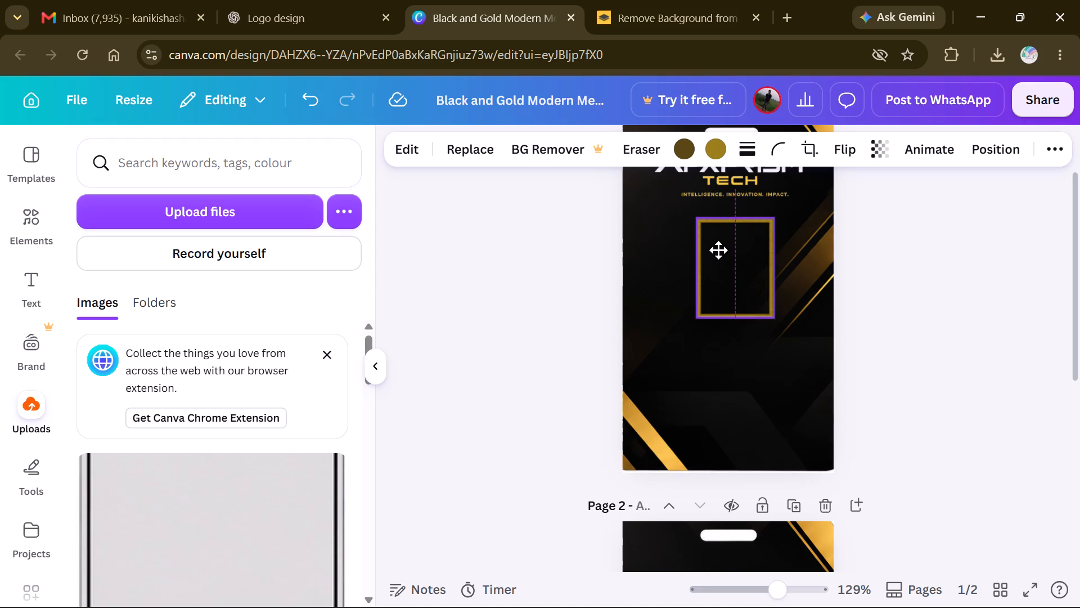
left_click(465, 370)
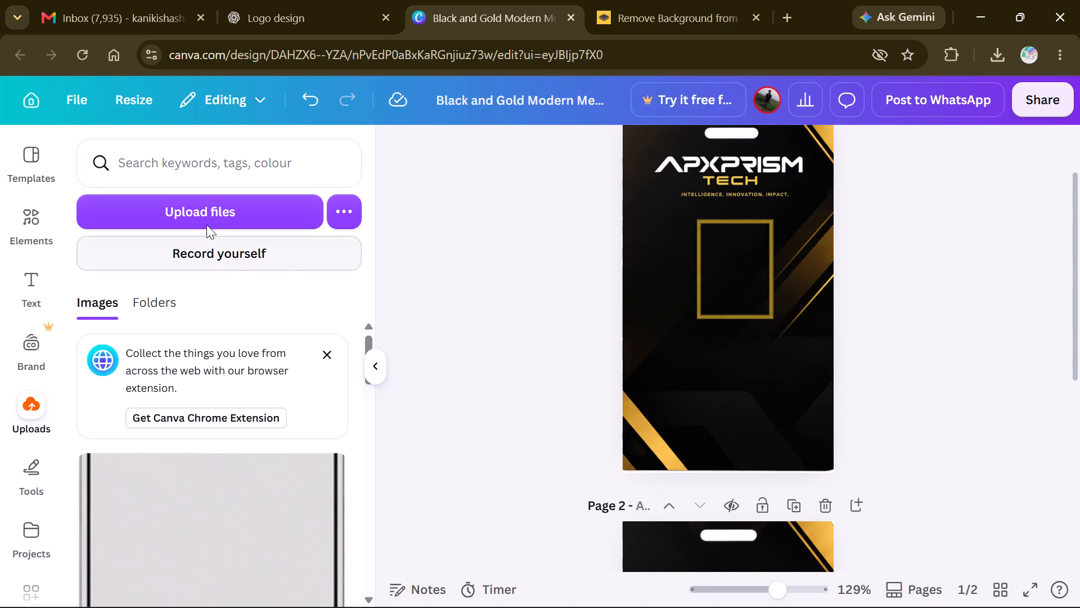
left_click(239, 209)
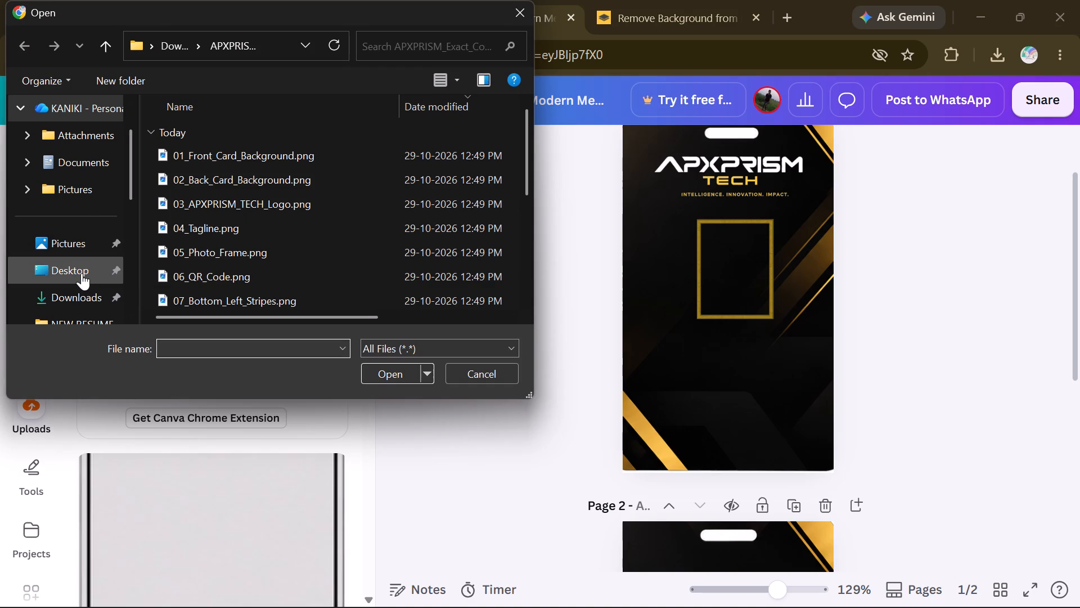
left_click(82, 273)
scroll(305, 185, "down", 3)
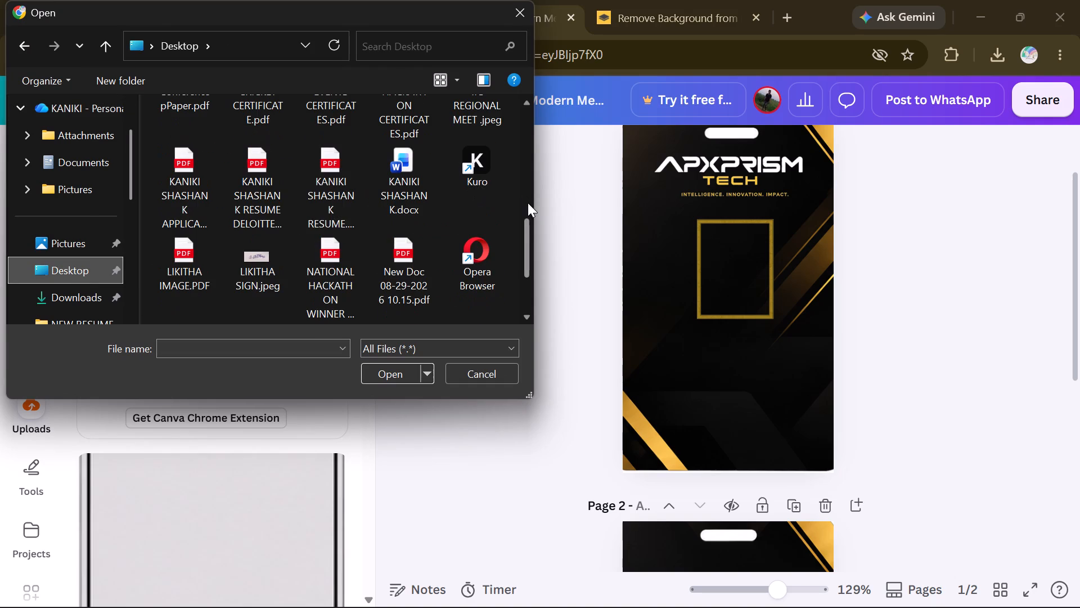
left_click_drag(524, 225, 532, 258)
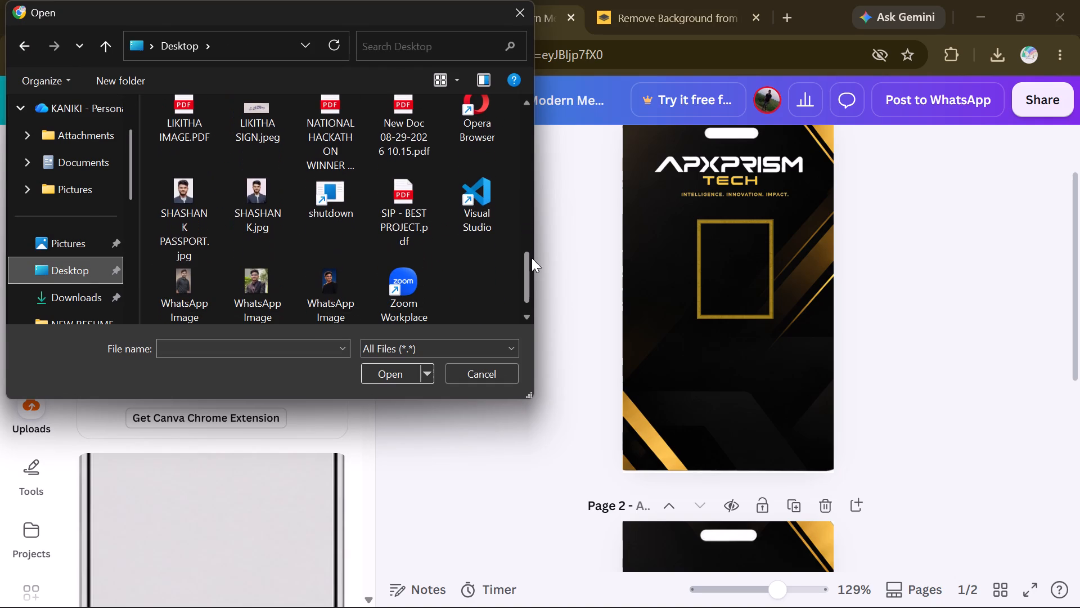
left_click_drag(532, 258, 514, 161)
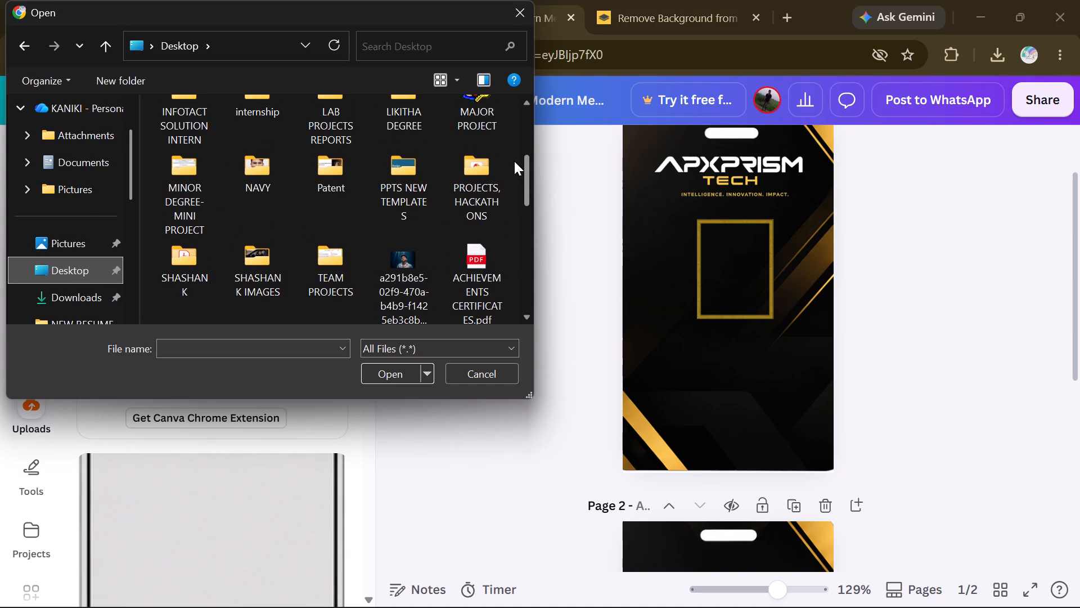
left_click_drag(514, 161, 512, 135)
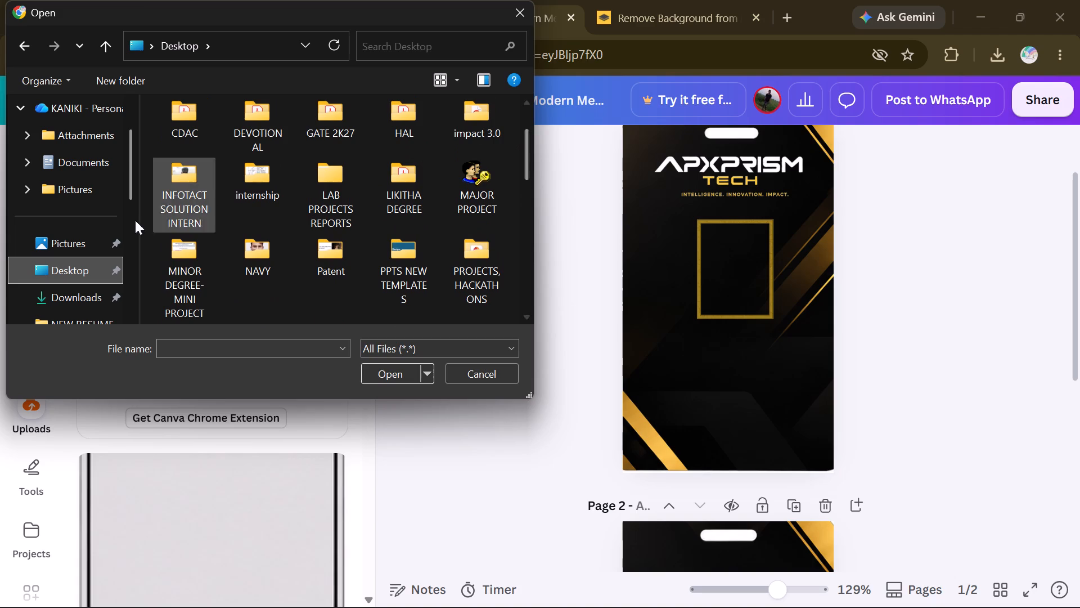
Upload the image Polished Urban Professional Portrait.png from the Downloads folder.
left_click(78, 295)
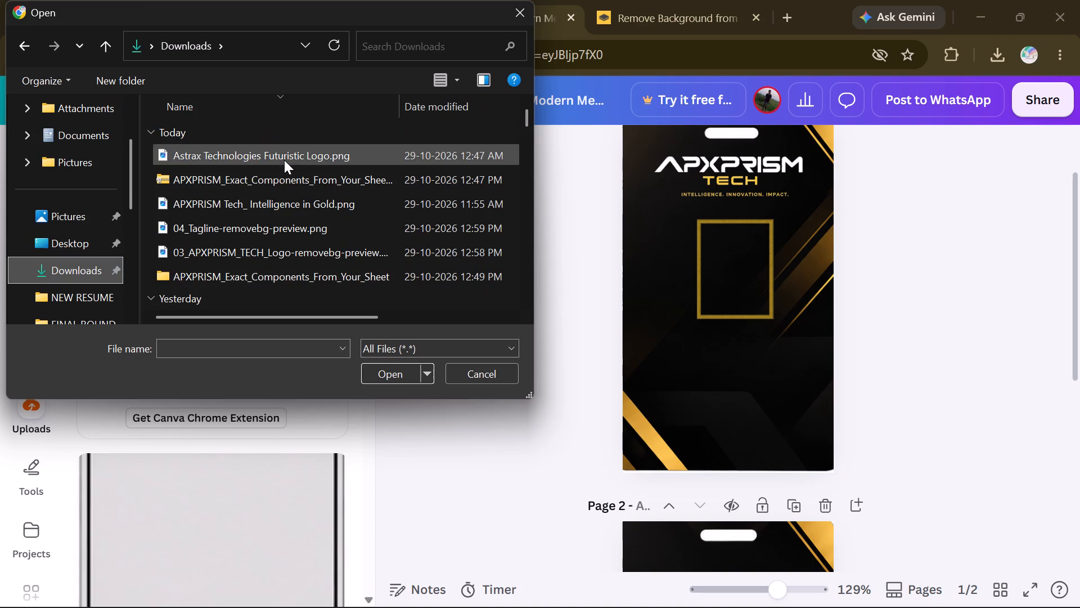
left_click(280, 179)
key("Down")
key("Down")
key("Down")
key("Down")
key("Down")
key("Down")
key("Down")
key("Down")
key("Down")
key("Down")
key("Down")
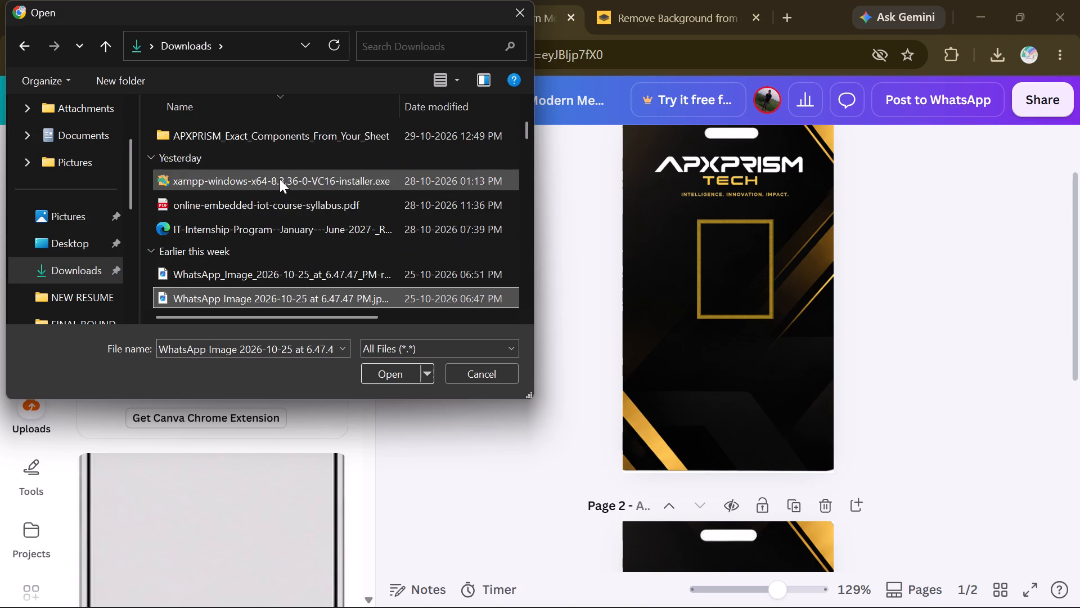
key("Down")
key("Down")
key("Down")
key("Down")
key("Down")
key("Down")
key("Down")
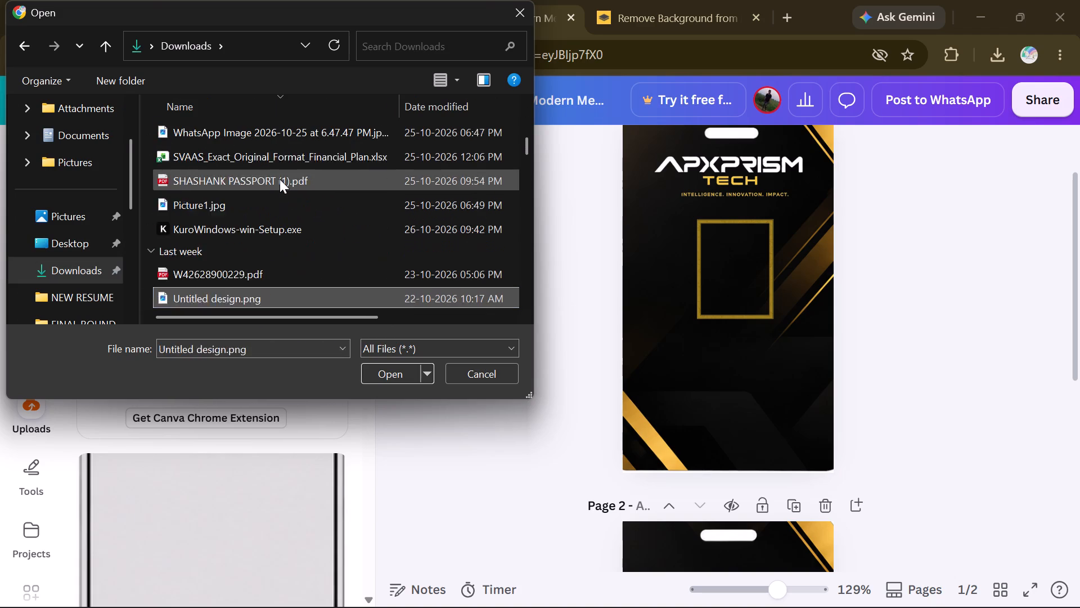
key("Down")
key("Down")
key("Down")
key("Down")
key("Down")
key("Down")
key("Down")
key("Down")
key("Down")
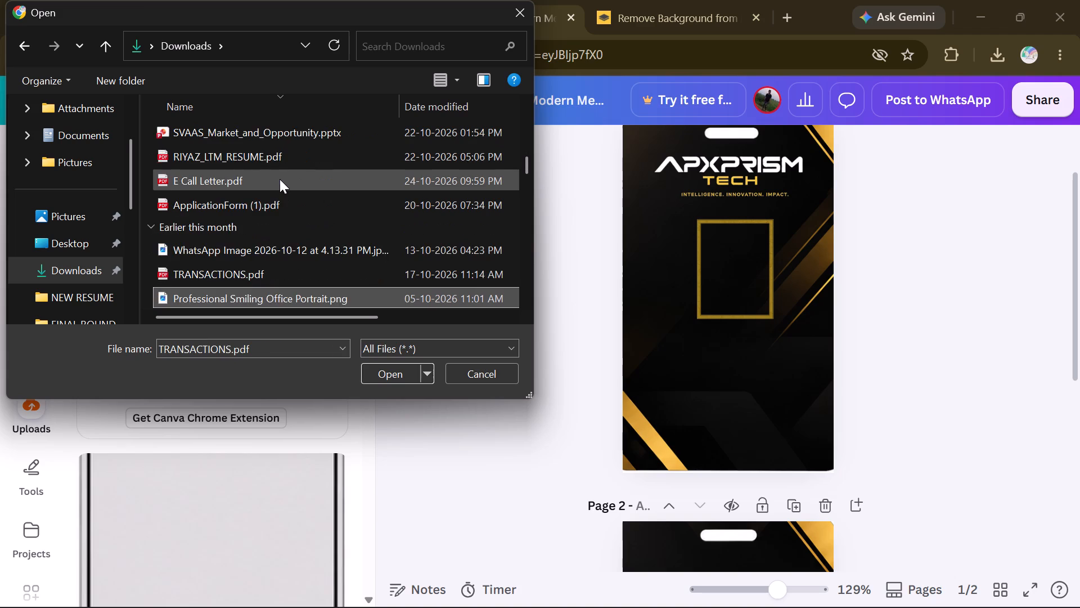
key("Down")
key("Down")
key("Down")
key("Down")
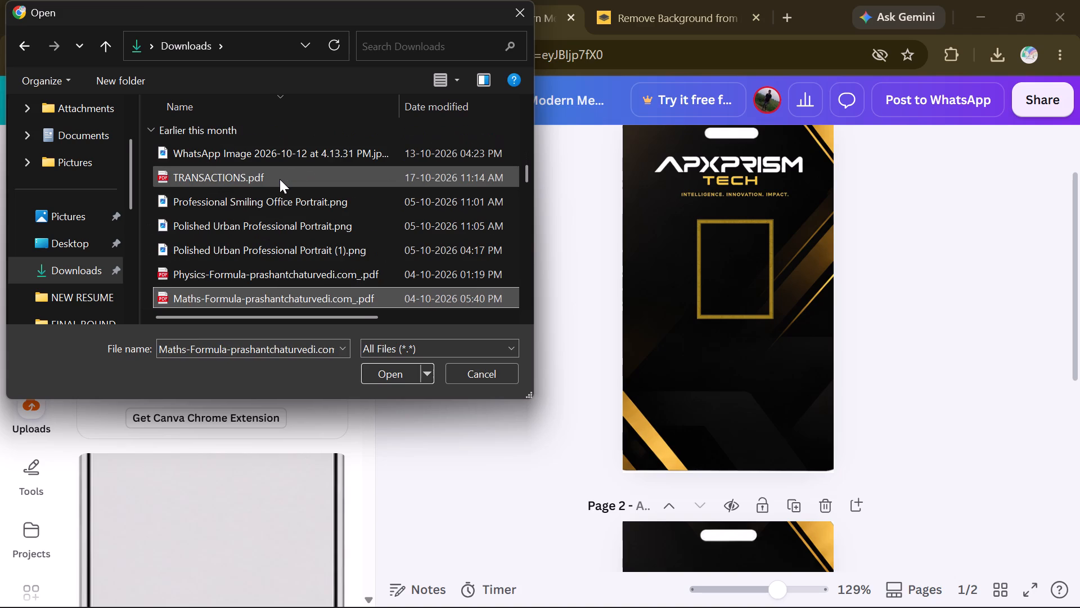
double_click(279, 222)
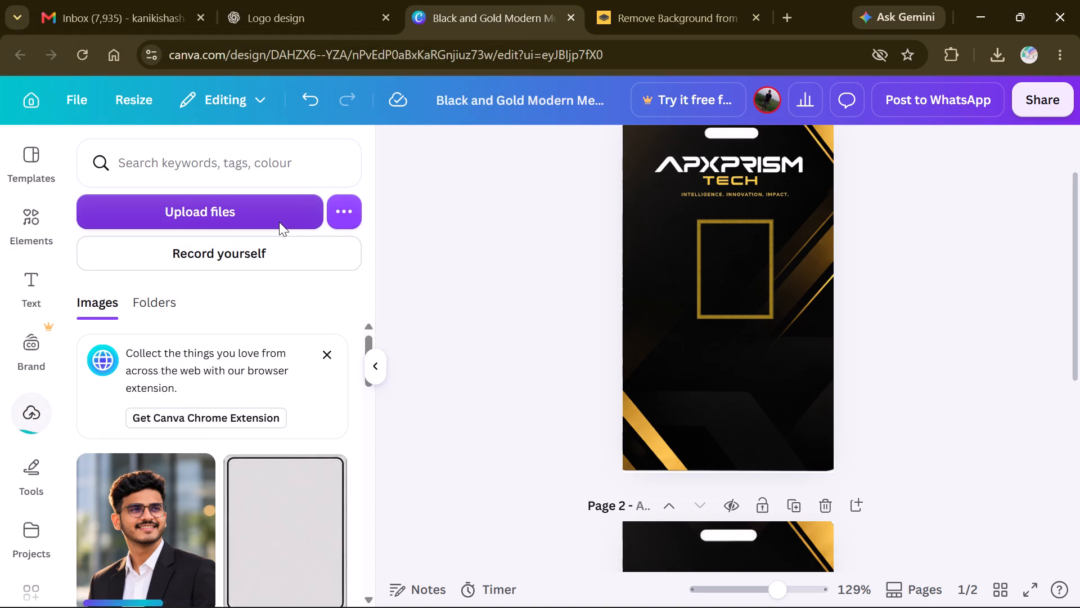
Add the uploaded portrait to the front card, shrink it to nearly the frame's size and place it over the gold frame.
left_click(166, 527)
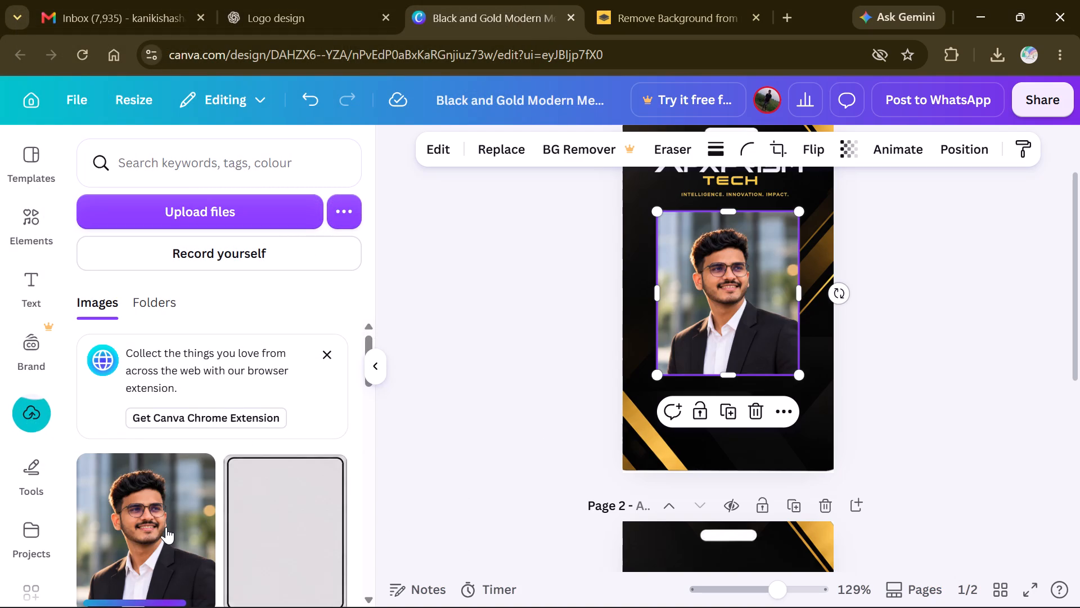
left_click_drag(799, 372, 760, 321)
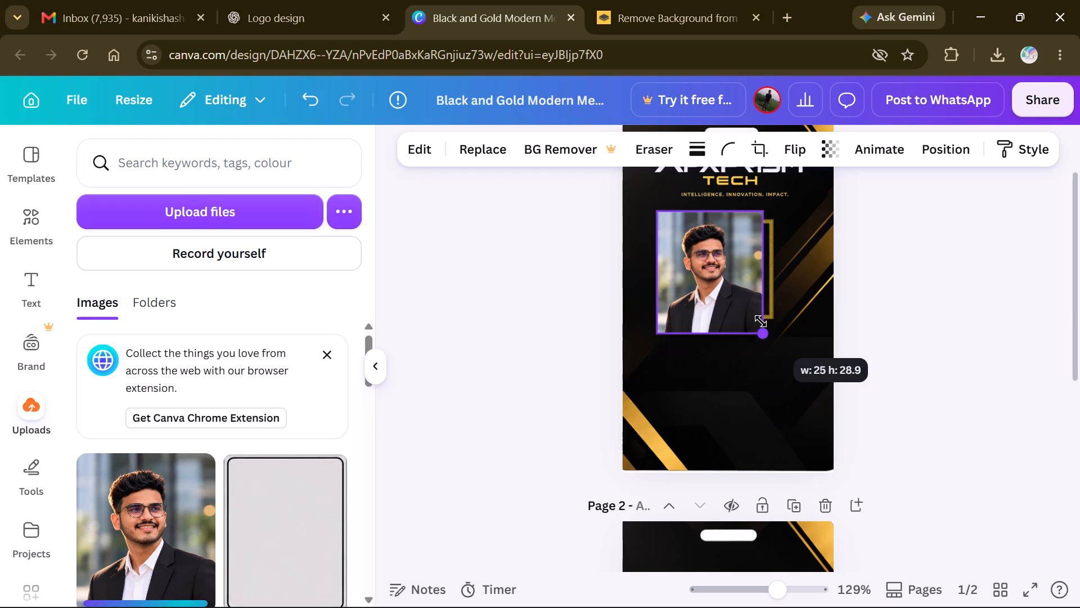
left_click_drag(760, 321, 736, 297)
left_click_drag(708, 269, 741, 280)
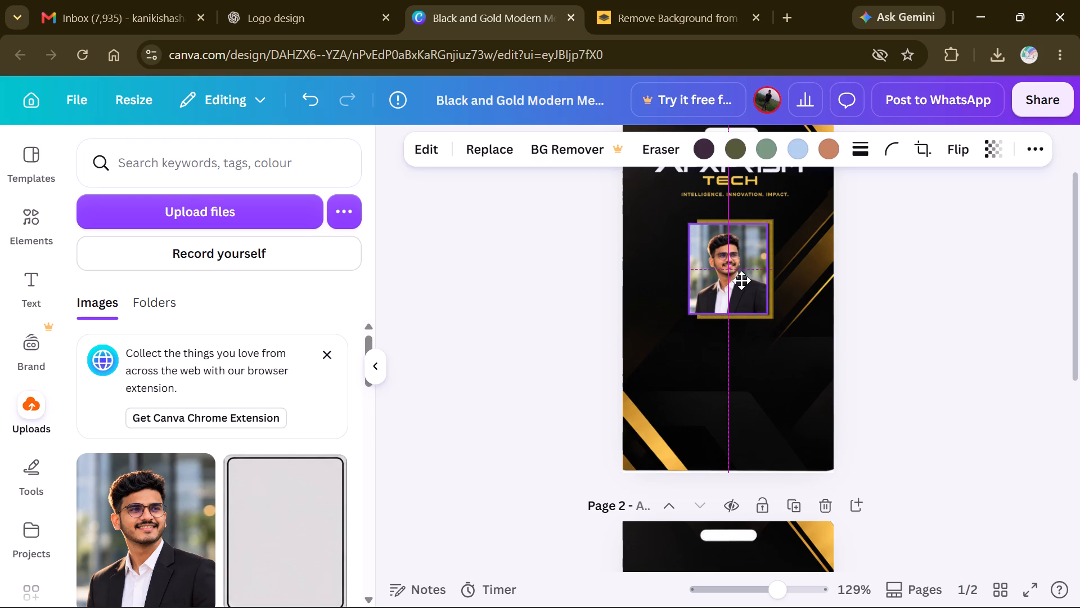
left_click_drag(741, 280, 744, 280)
Resize the portrait to about 15.6 x 21.1 so it fits inside the gold frame's inner border.
left_click_drag(697, 311, 703, 306)
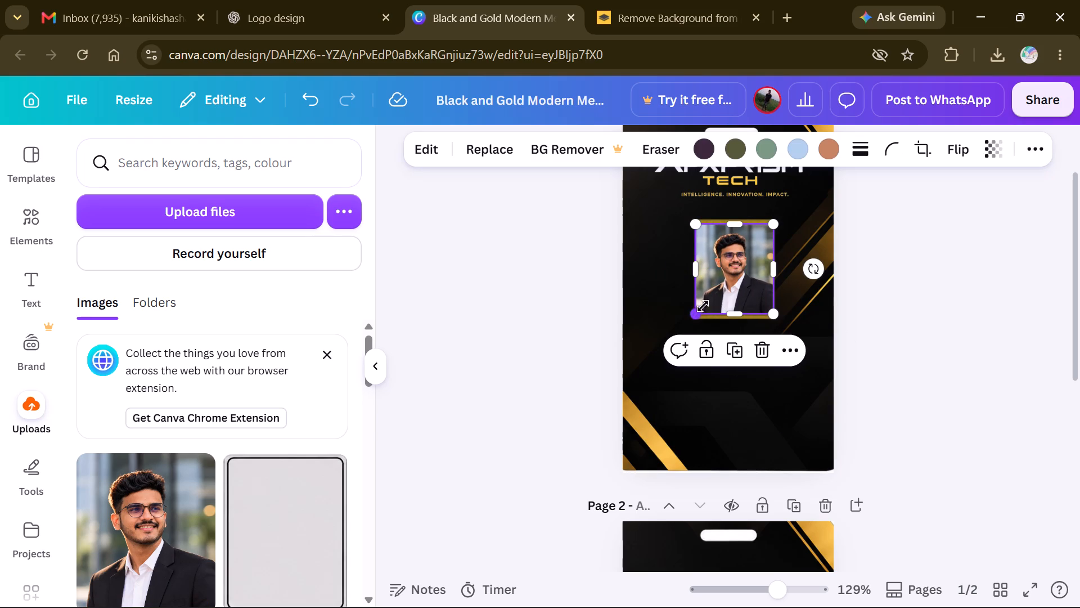
left_click_drag(703, 306, 705, 305)
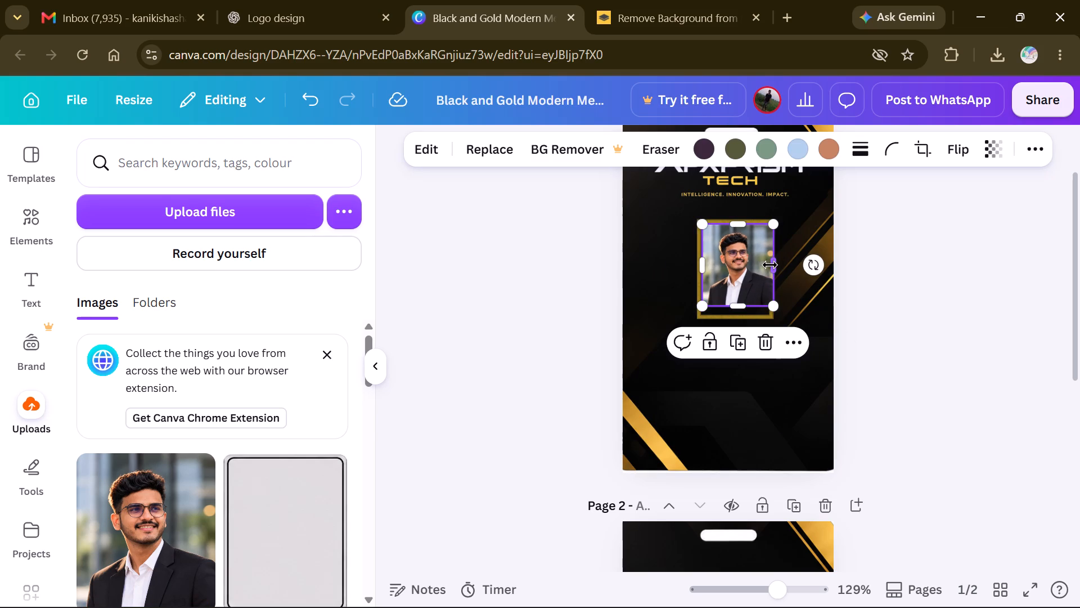
left_click_drag(770, 265, 766, 270)
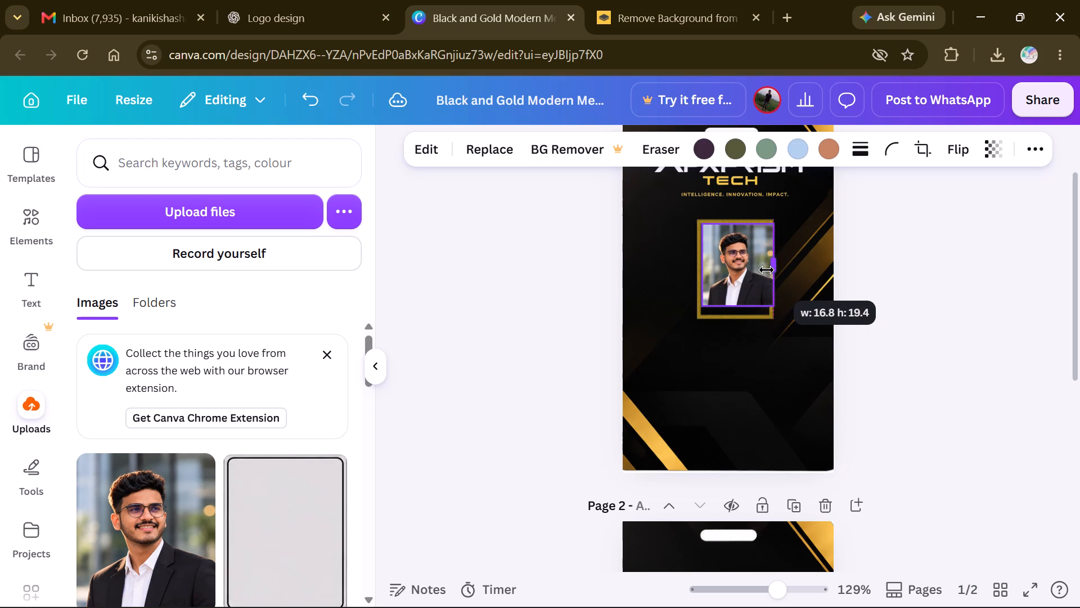
left_click_drag(766, 270, 765, 270)
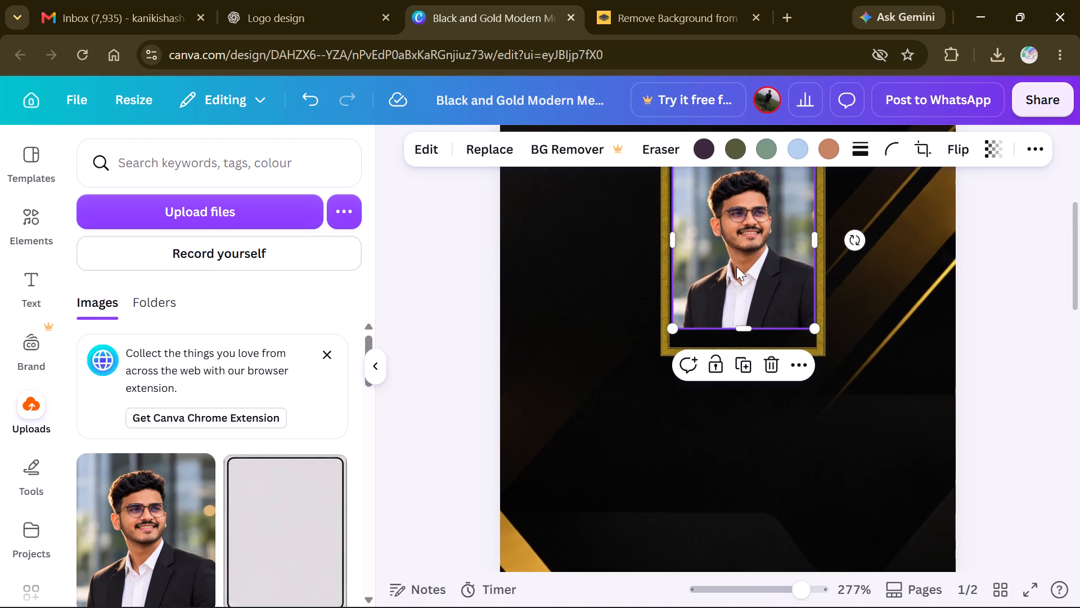
left_click_drag(746, 327, 746, 342)
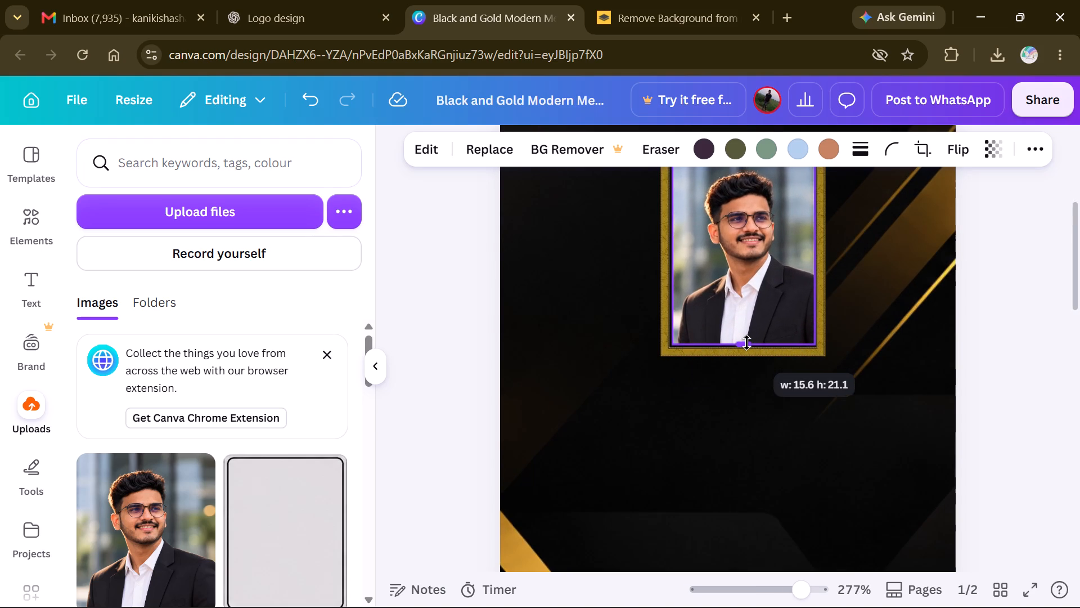
left_click_drag(746, 342, 746, 345)
left_click(1003, 378)
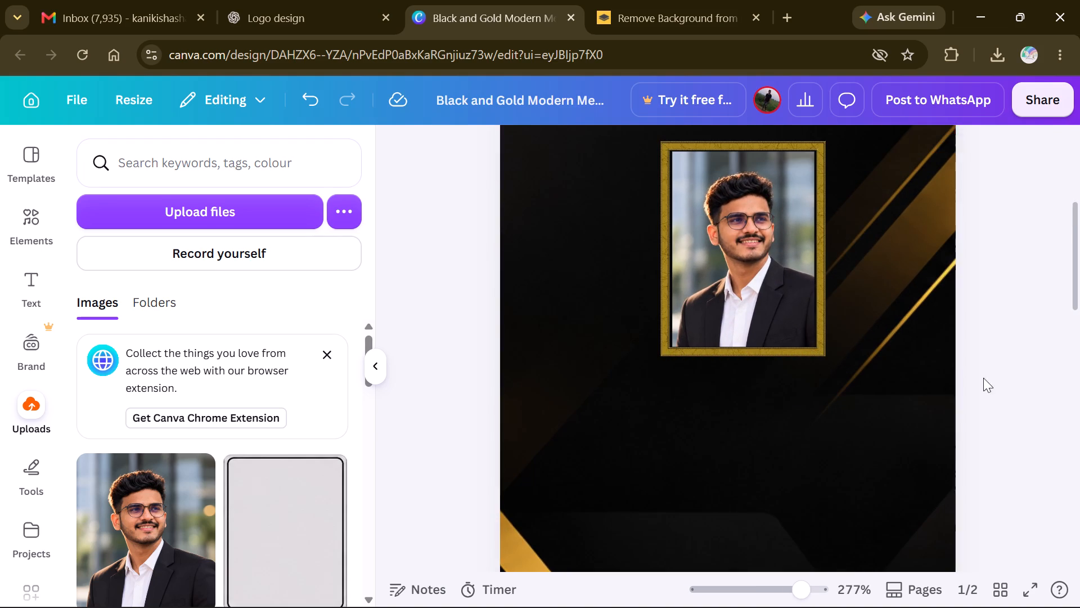
scroll(845, 378, "up", 1)
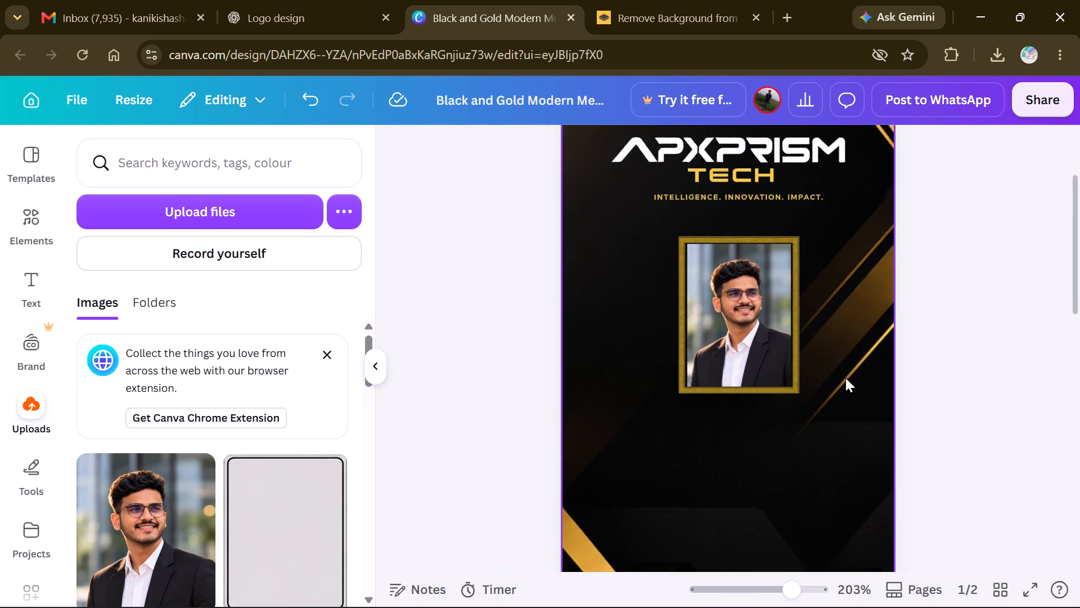
left_click(469, 355)
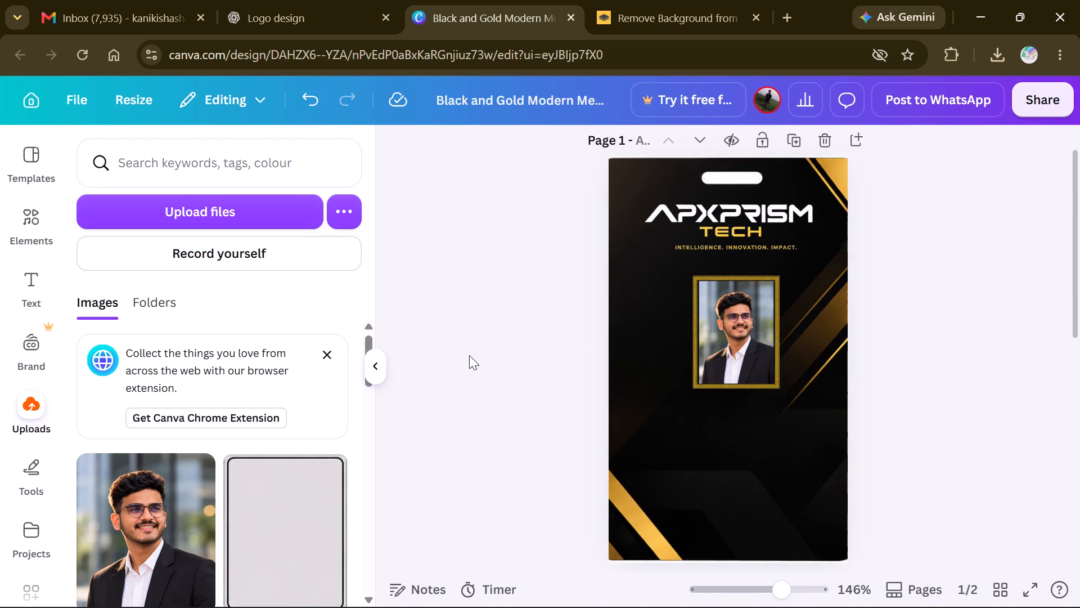
left_click(724, 312)
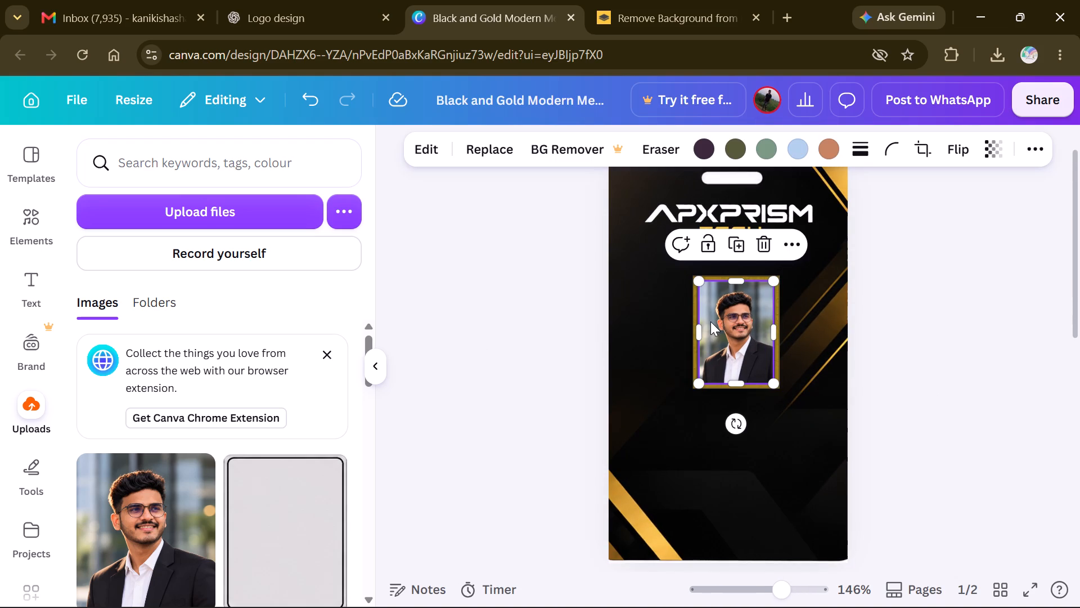
left_click(661, 344)
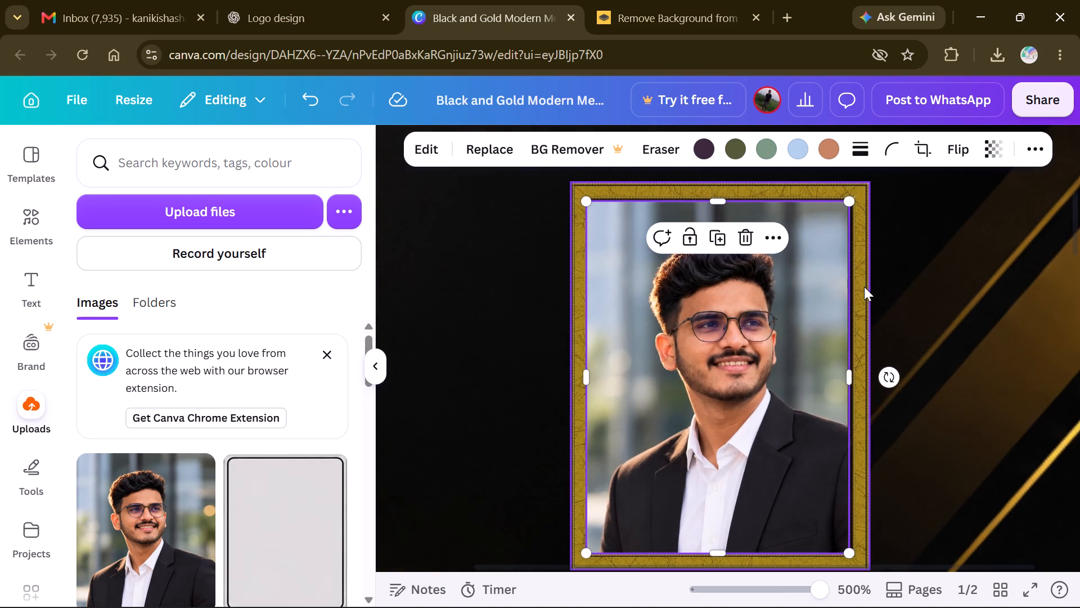
left_click(849, 374)
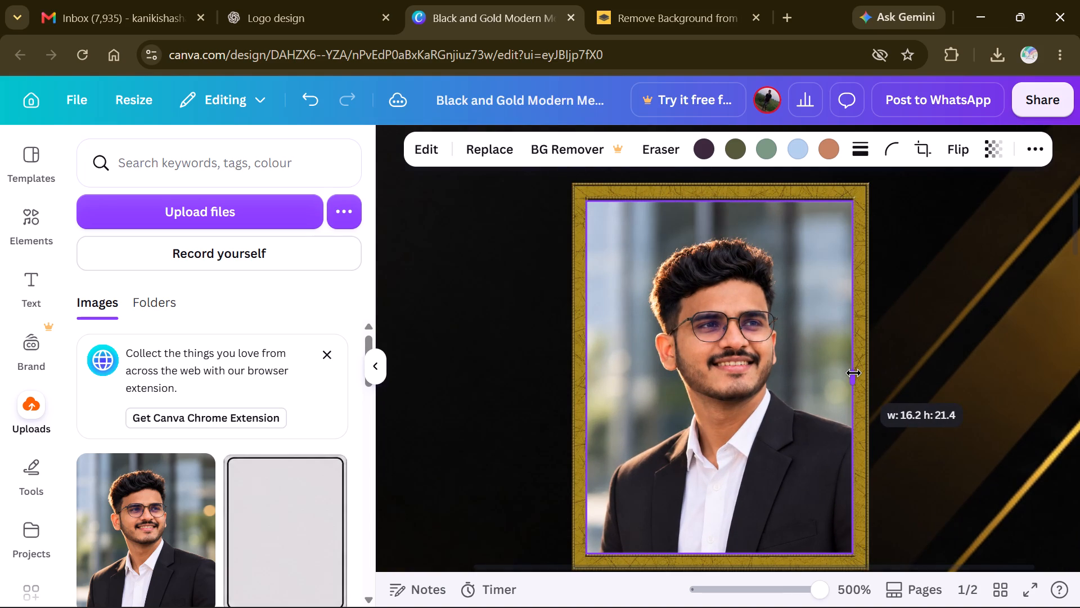
left_click(718, 203)
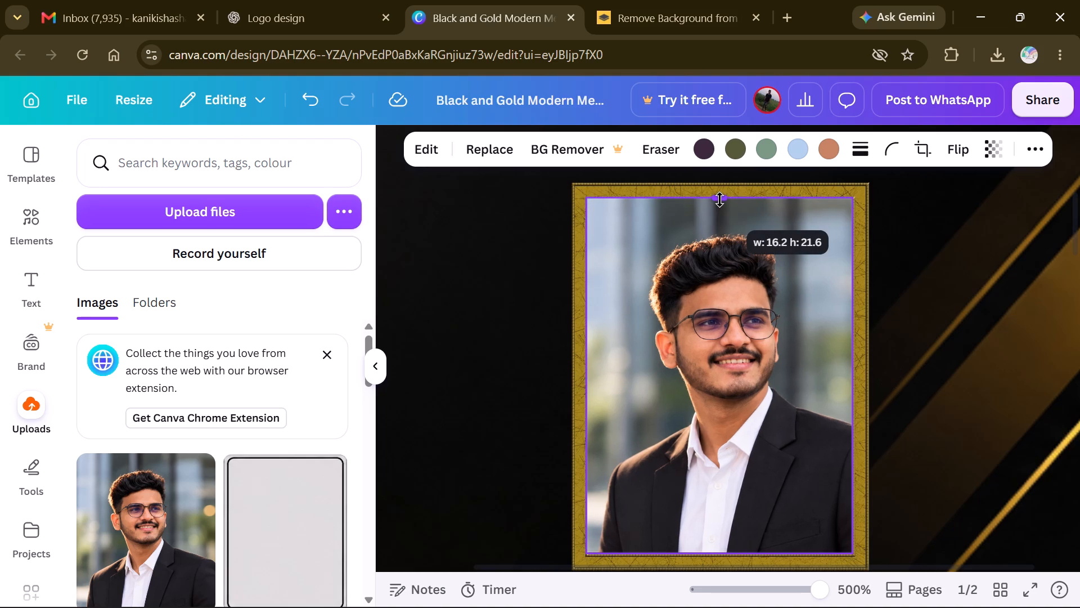
scroll(733, 432, "down", 1)
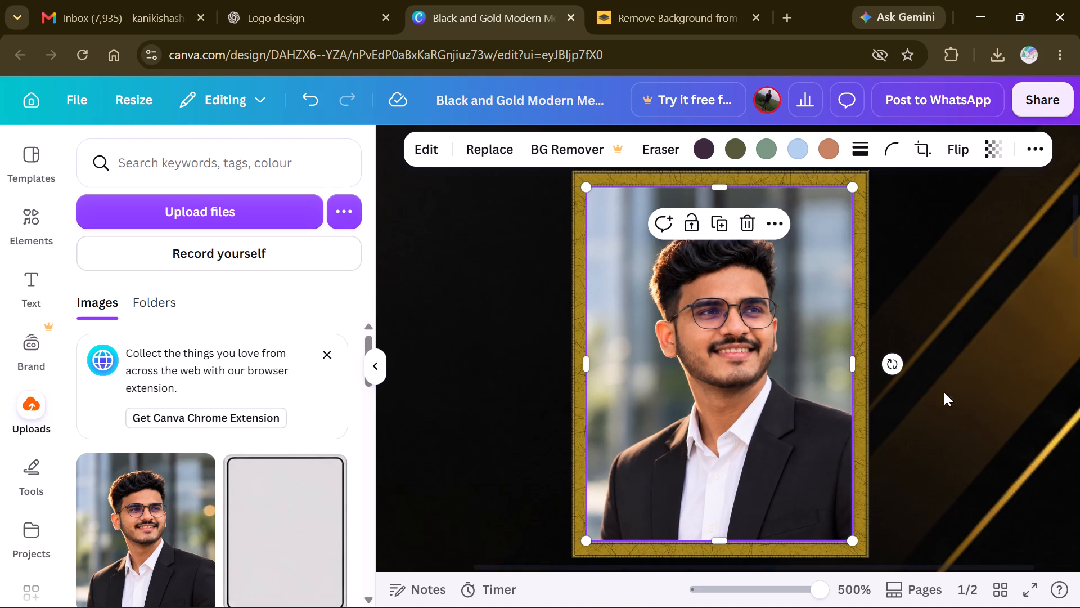
left_click(988, 417)
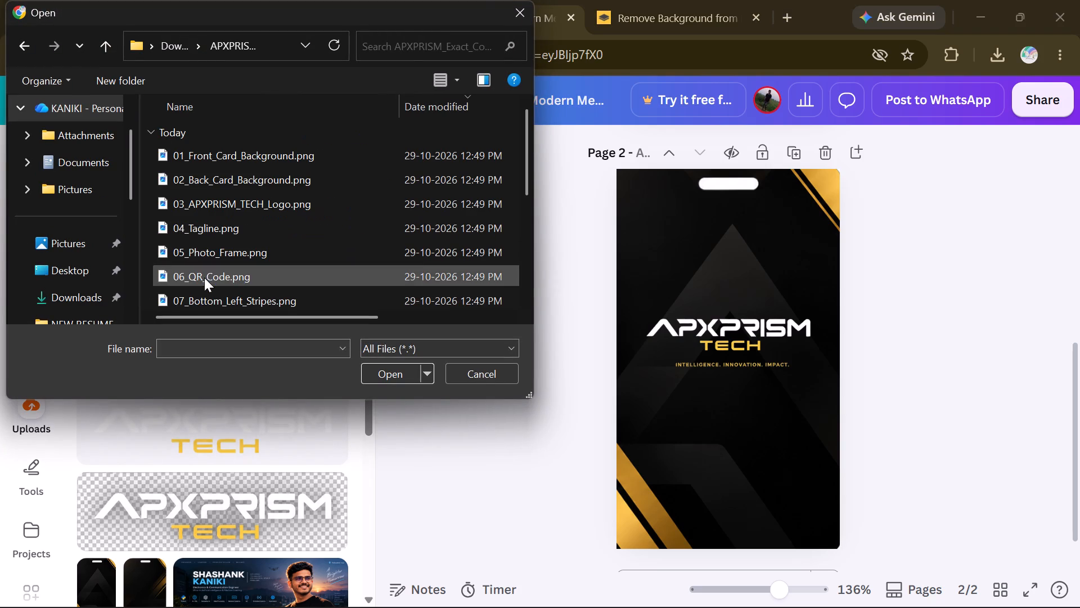
scroll(286, 252, "down", 1)
double_click(271, 290)
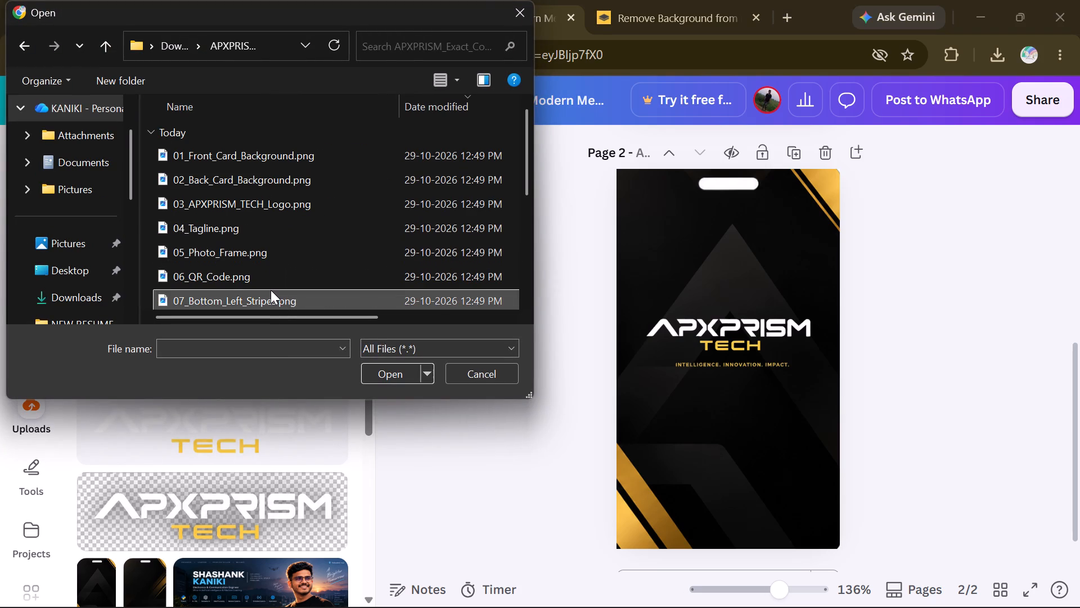
scroll(213, 412, "up", 4)
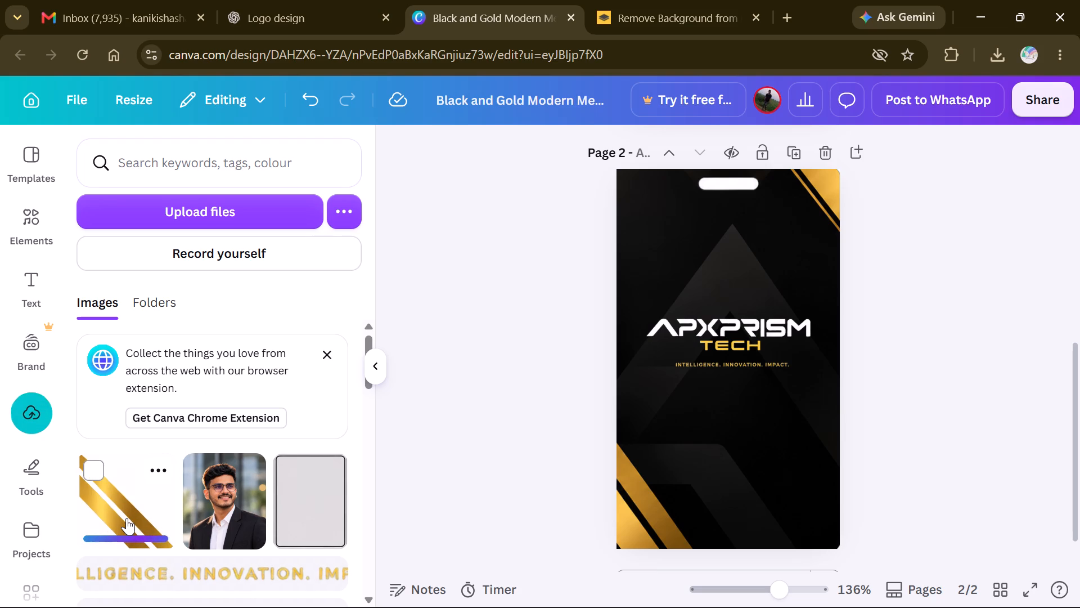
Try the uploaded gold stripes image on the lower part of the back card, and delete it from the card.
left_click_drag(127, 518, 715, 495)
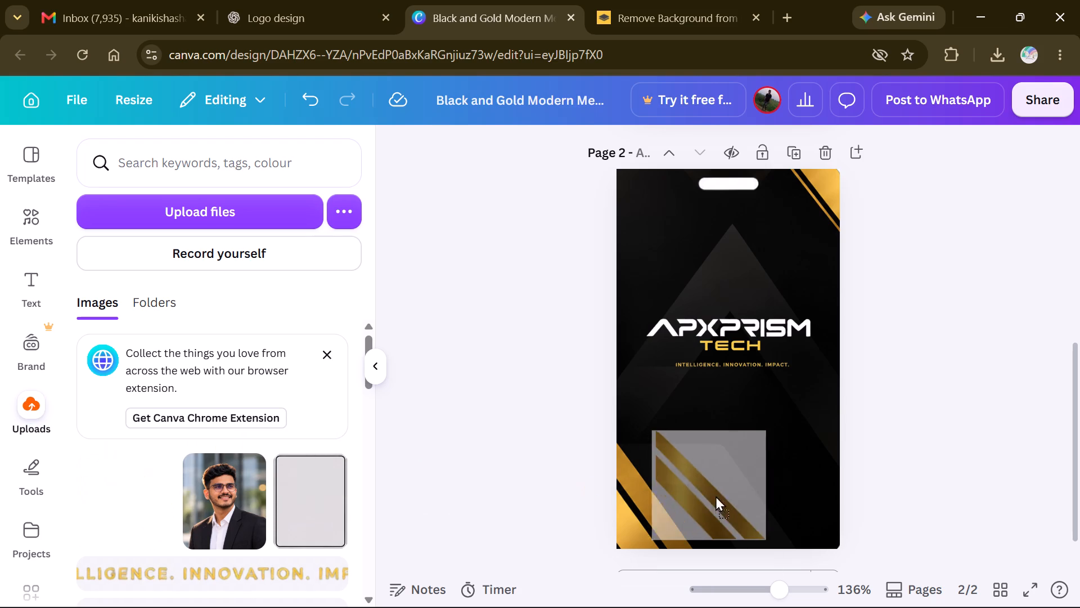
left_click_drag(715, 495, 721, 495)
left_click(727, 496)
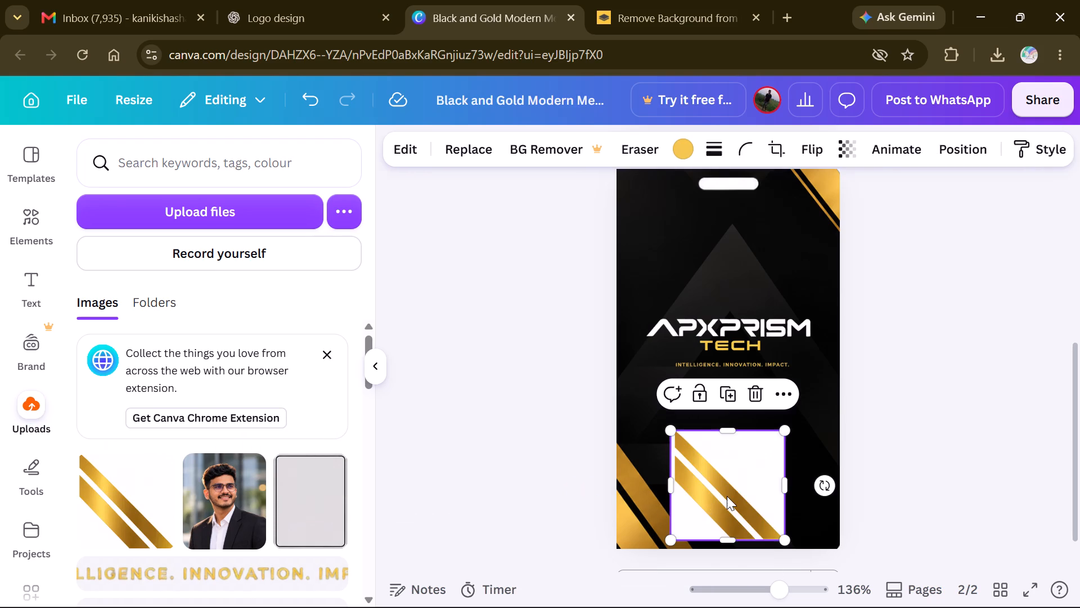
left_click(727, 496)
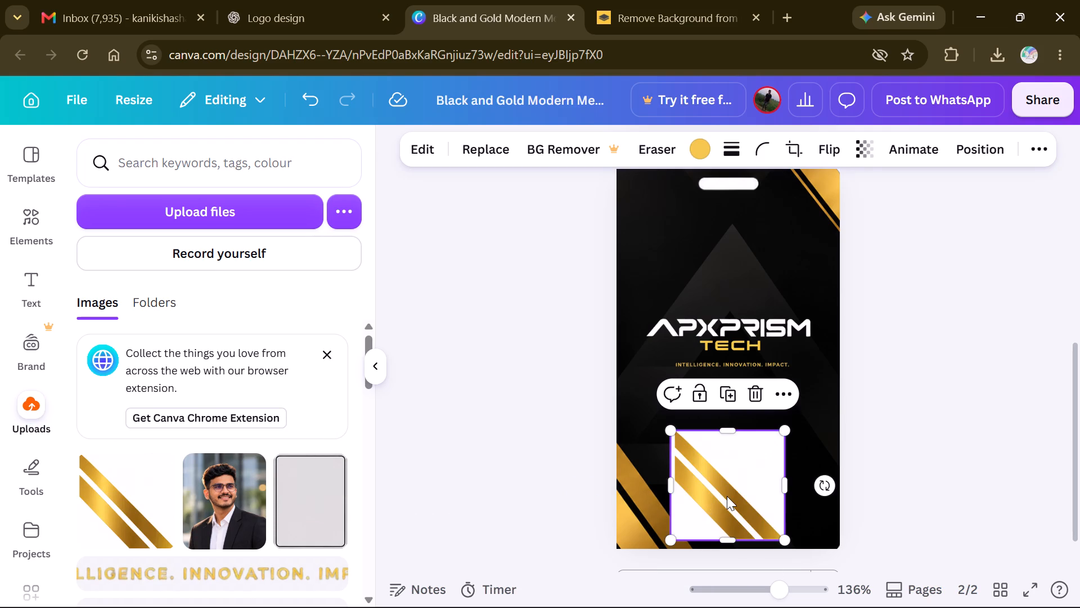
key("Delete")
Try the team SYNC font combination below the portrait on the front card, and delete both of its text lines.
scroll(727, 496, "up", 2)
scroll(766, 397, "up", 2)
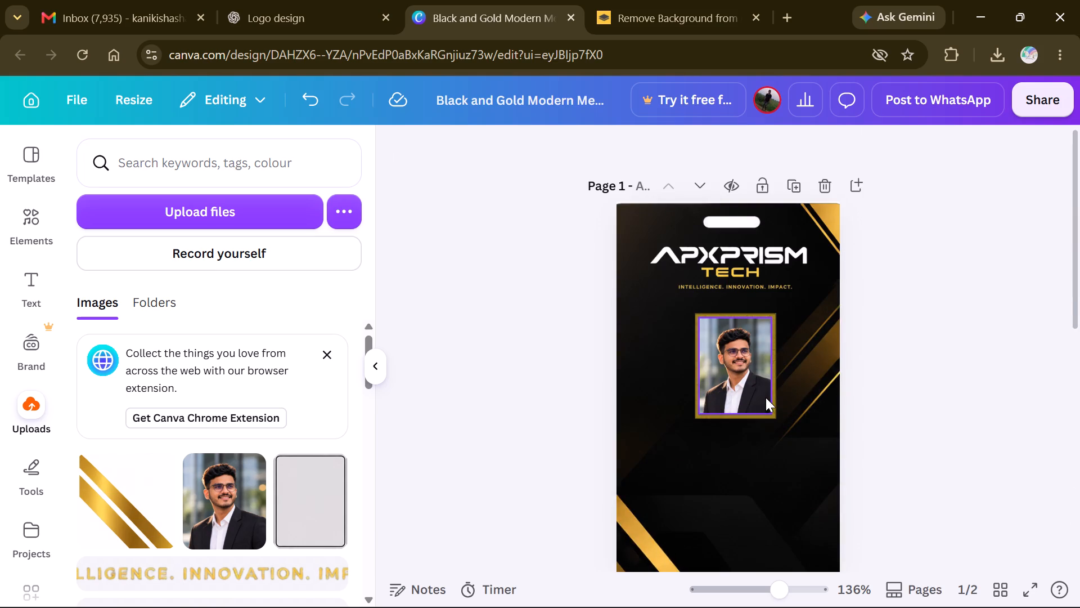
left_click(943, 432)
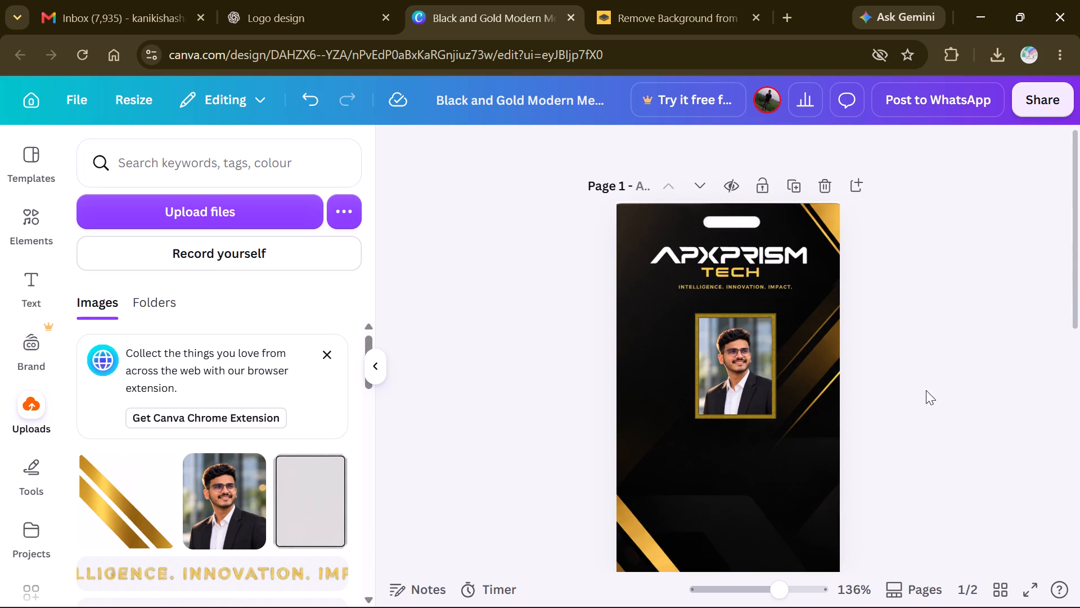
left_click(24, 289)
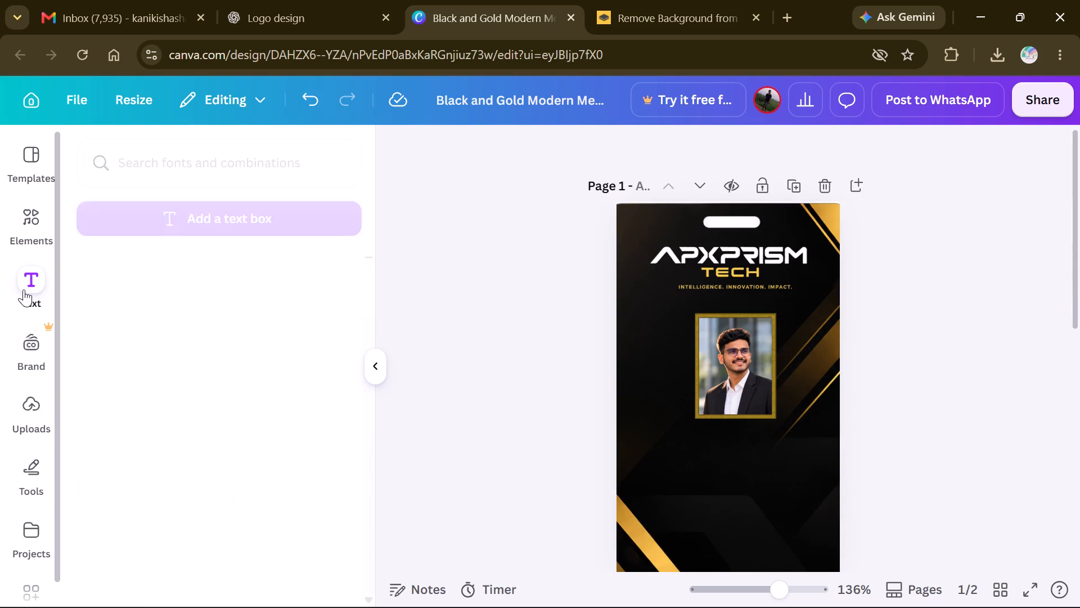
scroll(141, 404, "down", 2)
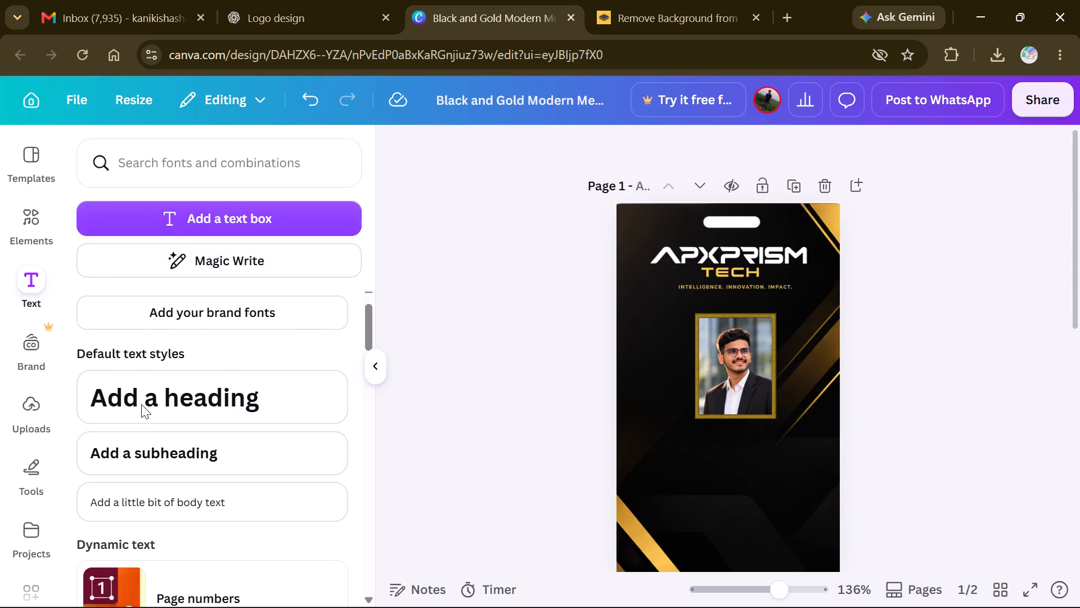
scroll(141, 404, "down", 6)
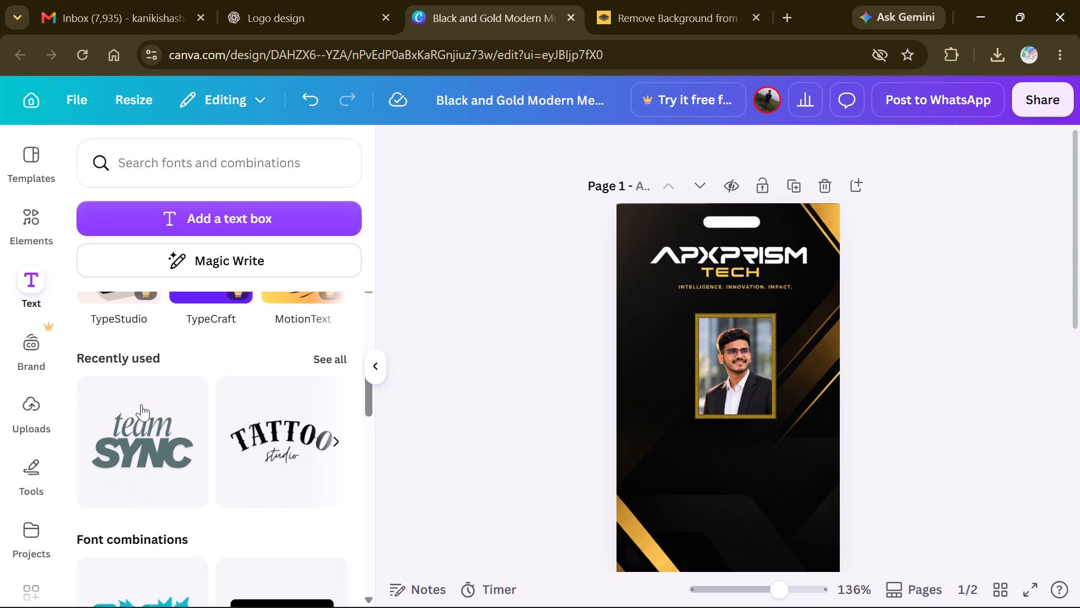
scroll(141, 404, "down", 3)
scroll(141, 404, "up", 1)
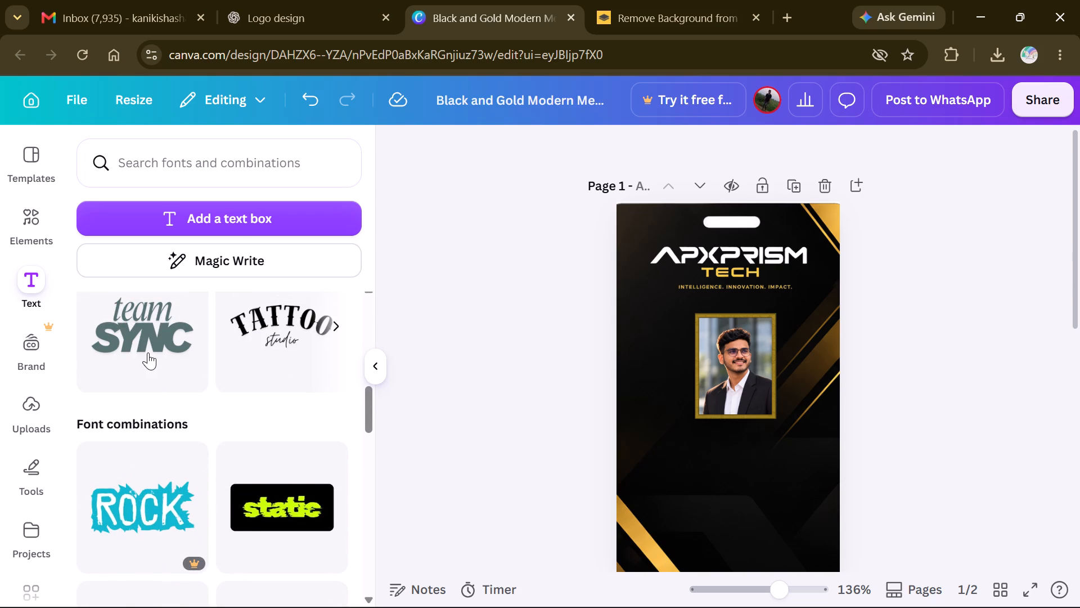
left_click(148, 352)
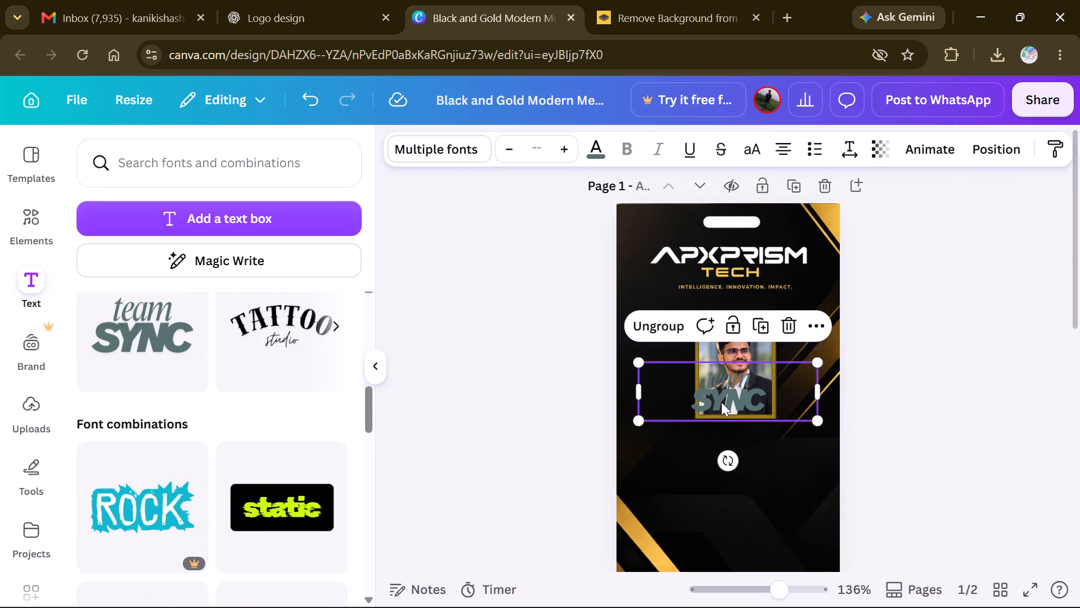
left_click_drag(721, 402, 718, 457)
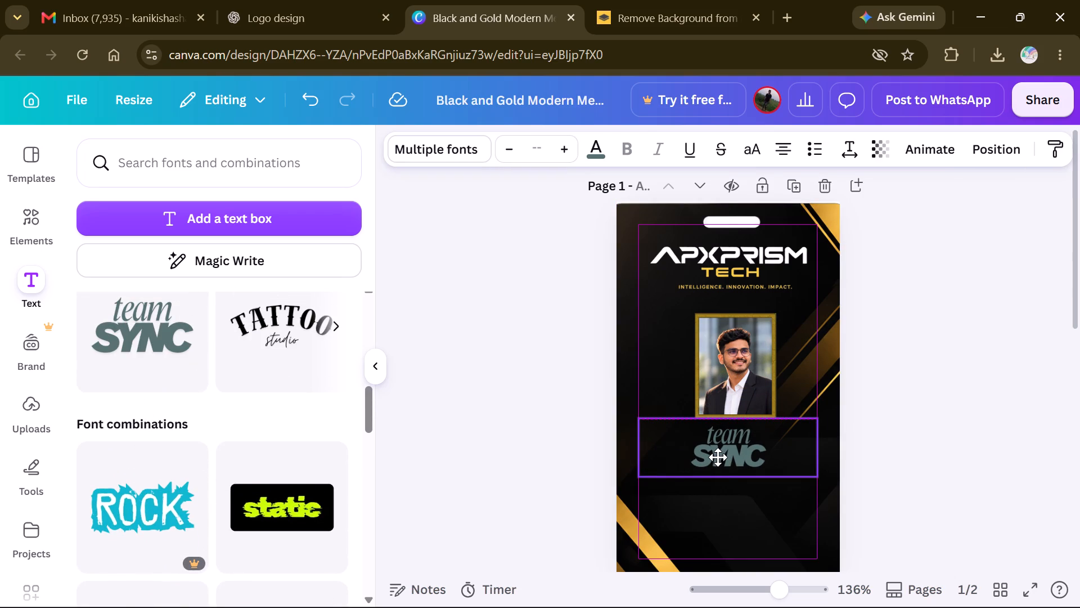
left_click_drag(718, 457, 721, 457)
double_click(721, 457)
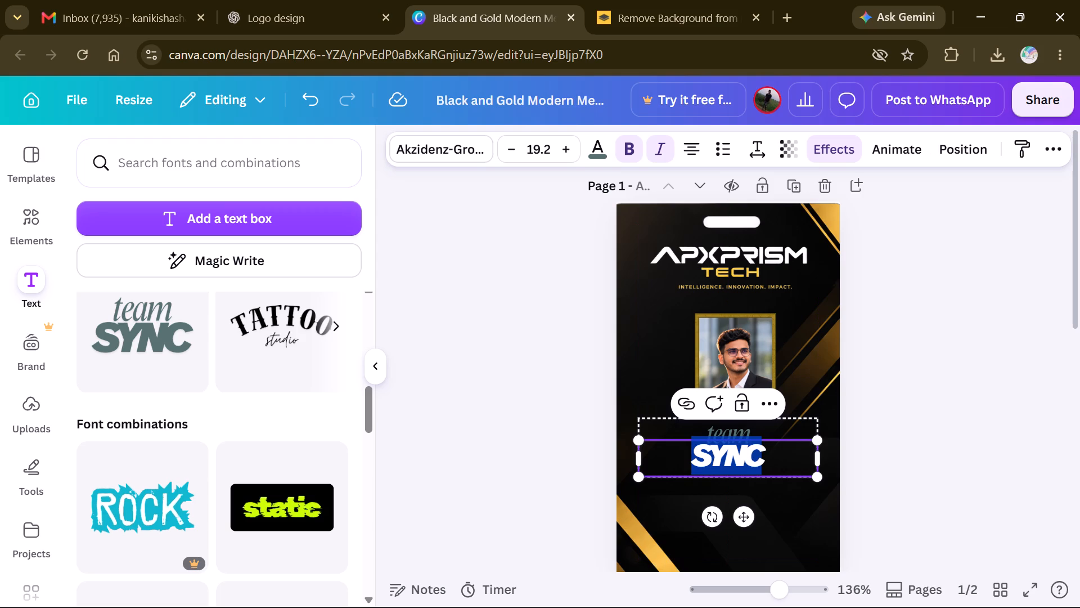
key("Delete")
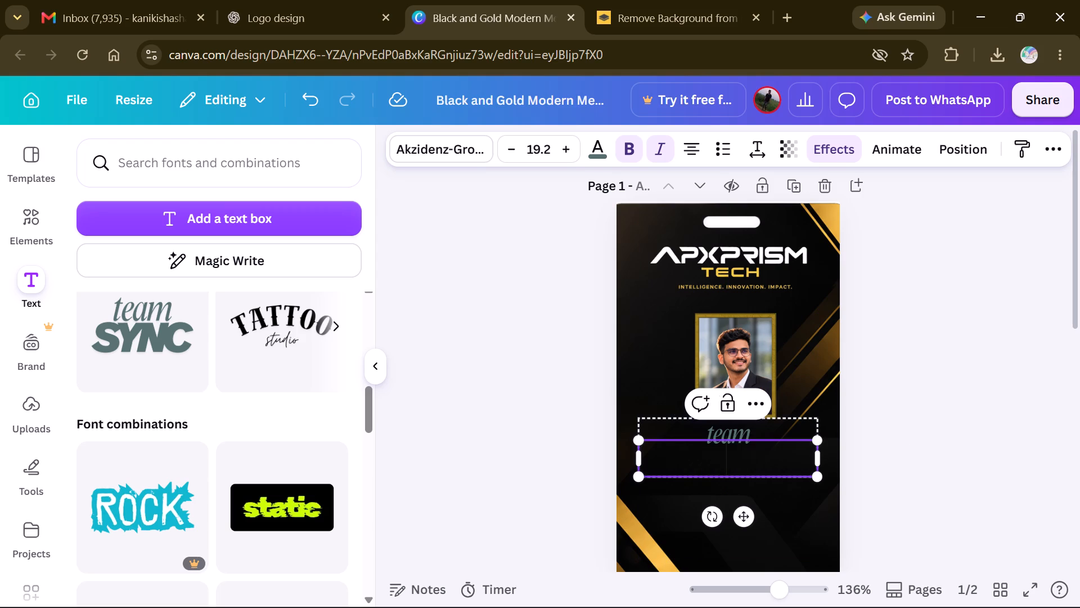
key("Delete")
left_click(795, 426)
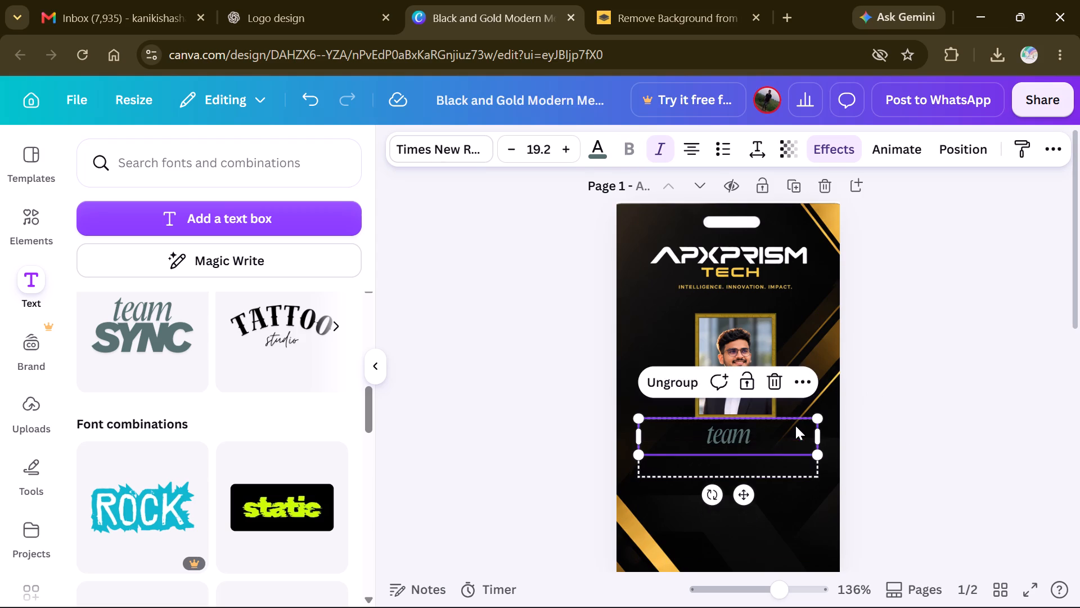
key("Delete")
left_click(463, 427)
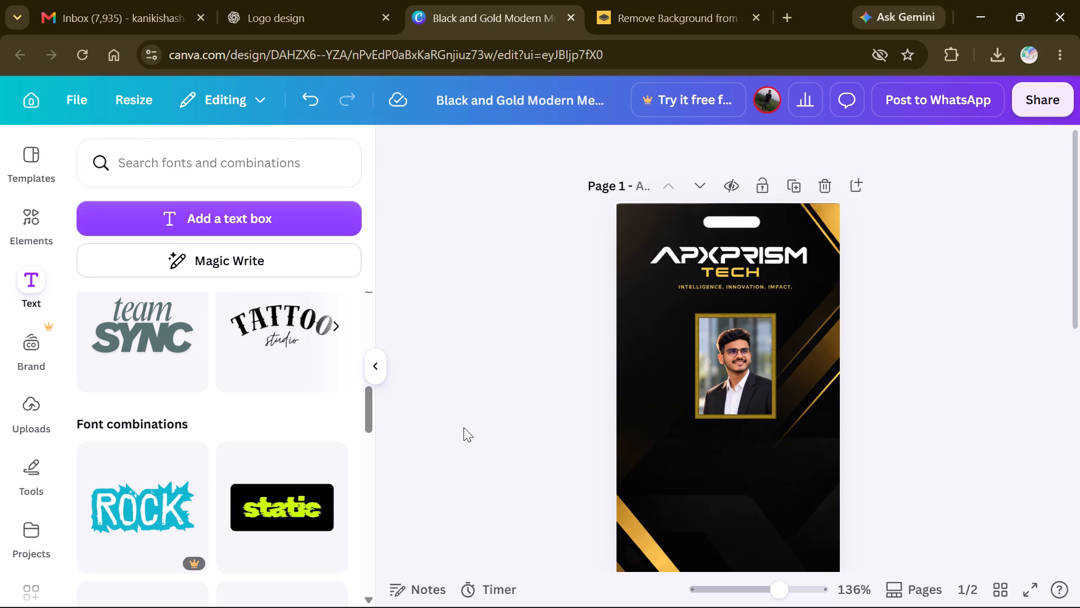
Add a text box with the cardholder's name in capitals to the front card and place it just below the portrait.
scroll(220, 367, "up", 2)
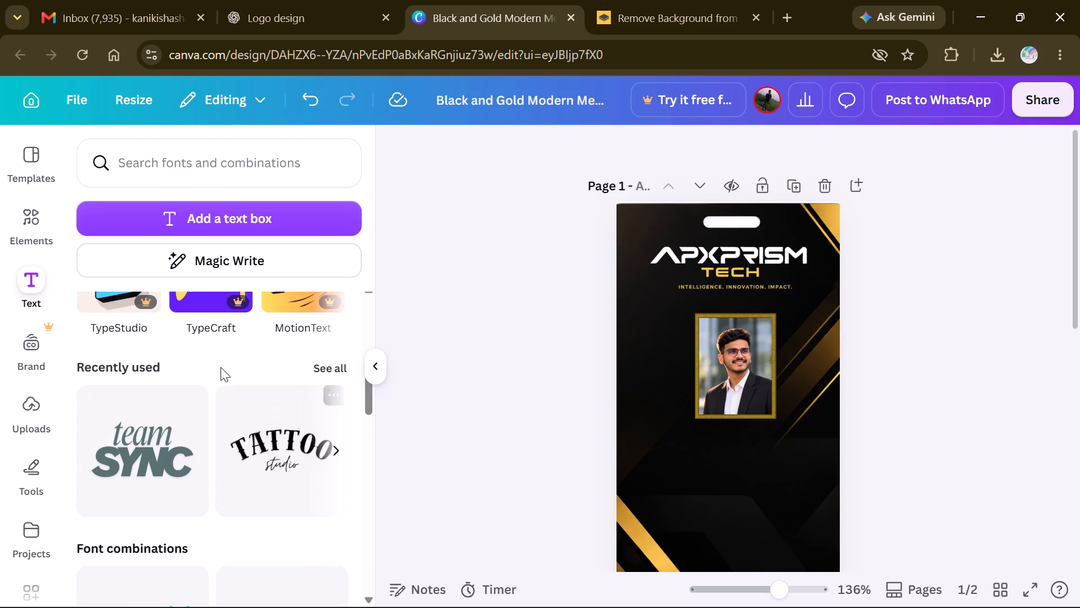
scroll(220, 367, "up", 3)
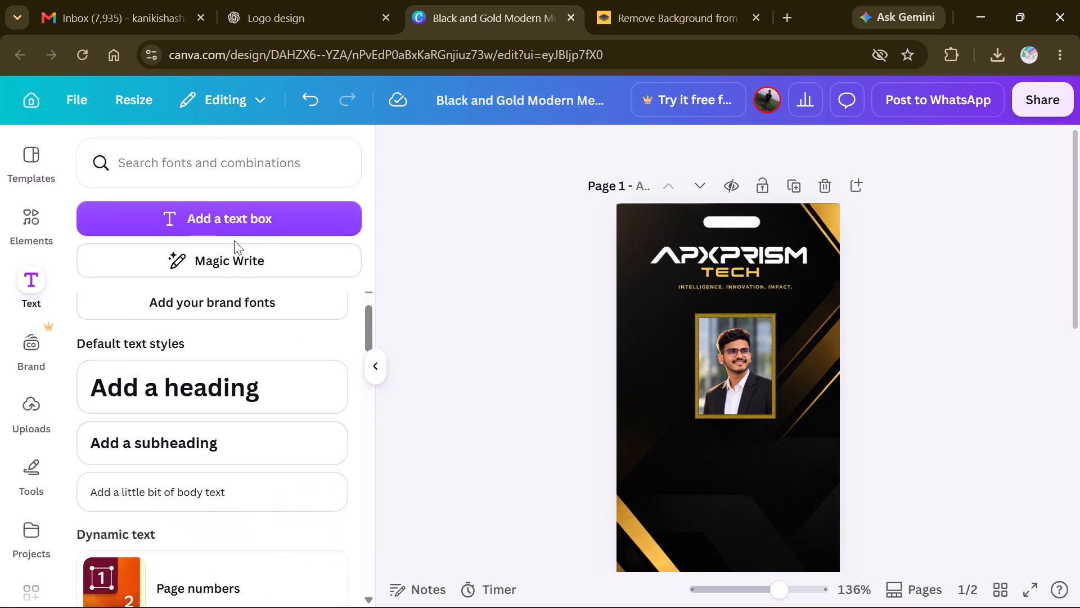
left_click(242, 227)
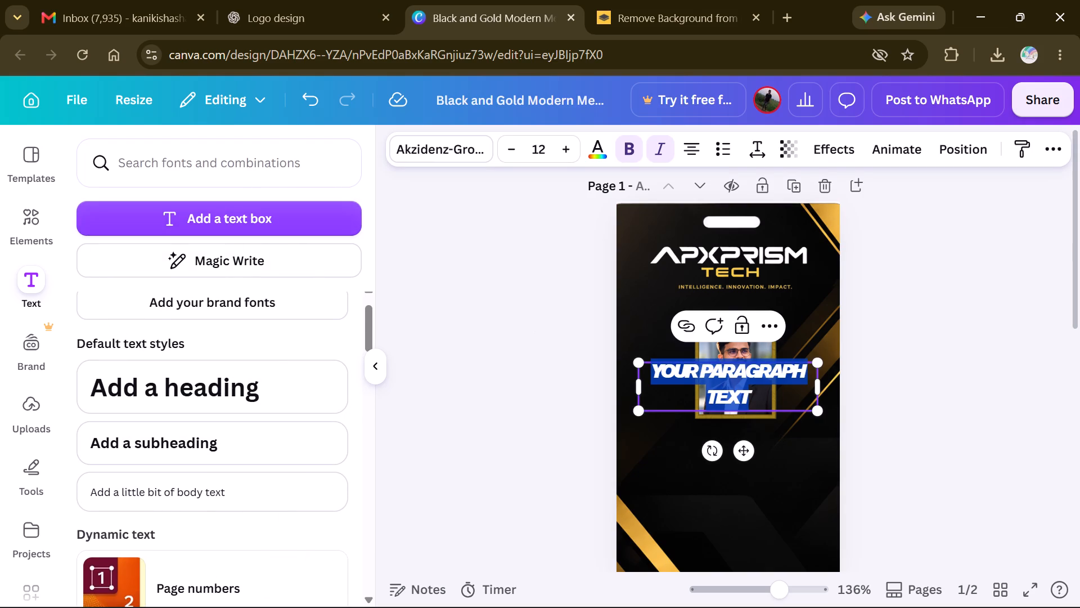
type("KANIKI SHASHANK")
left_click(928, 421)
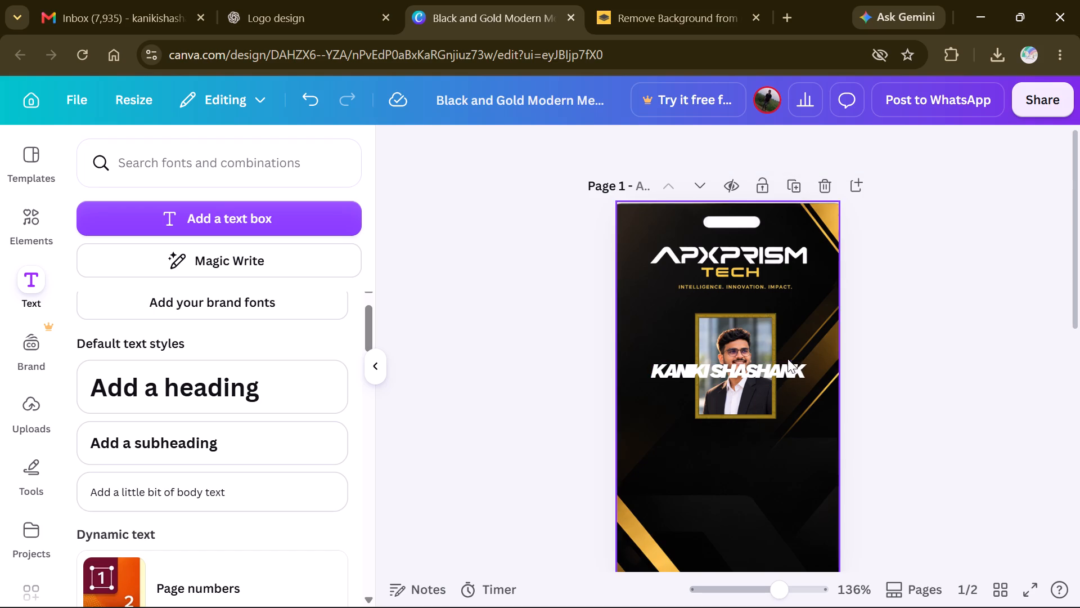
left_click_drag(780, 365, 780, 432)
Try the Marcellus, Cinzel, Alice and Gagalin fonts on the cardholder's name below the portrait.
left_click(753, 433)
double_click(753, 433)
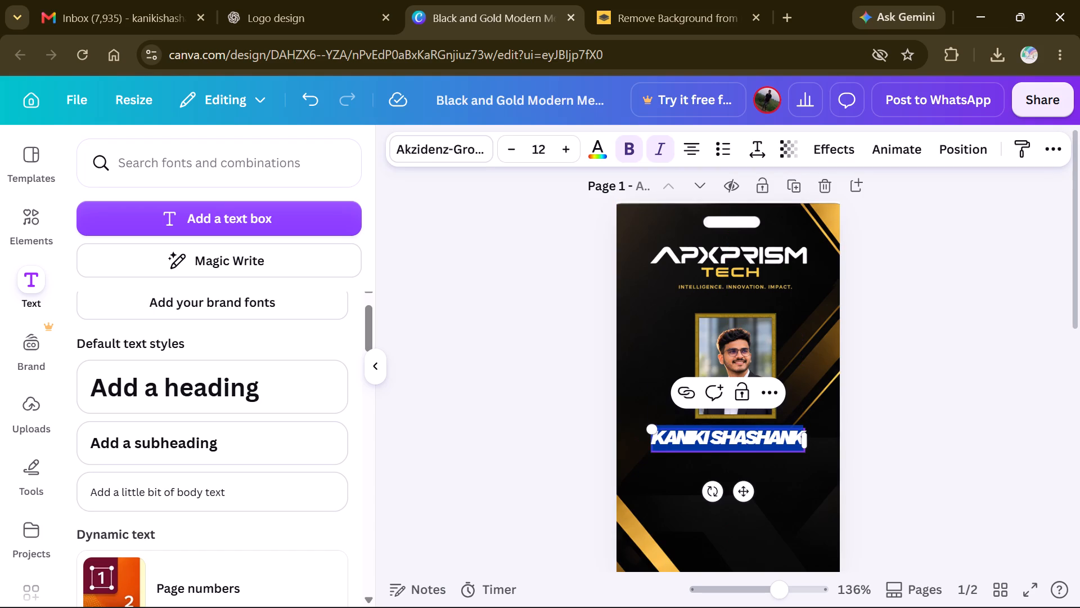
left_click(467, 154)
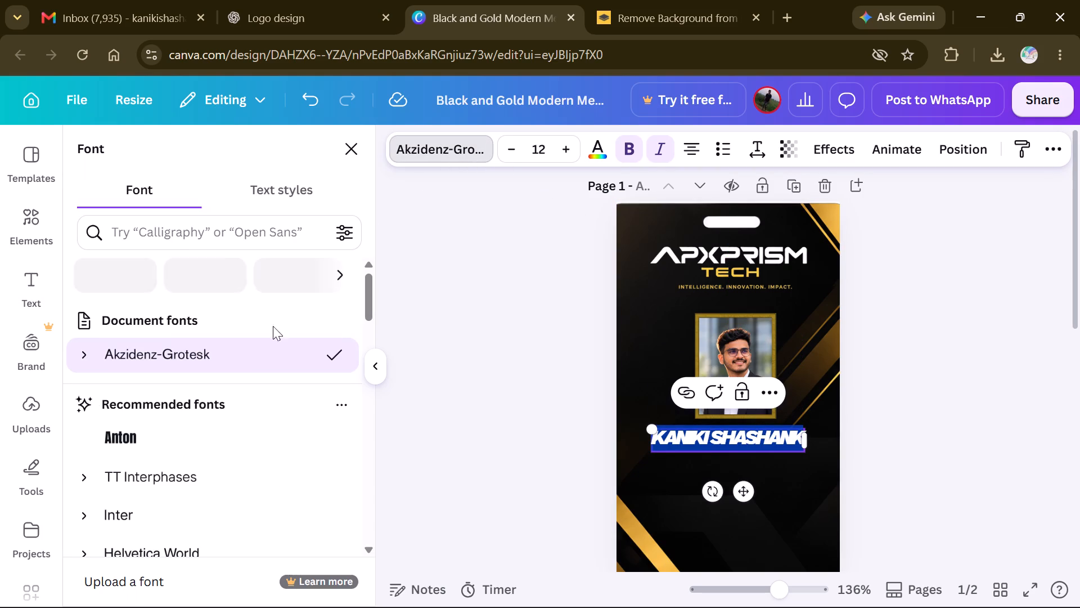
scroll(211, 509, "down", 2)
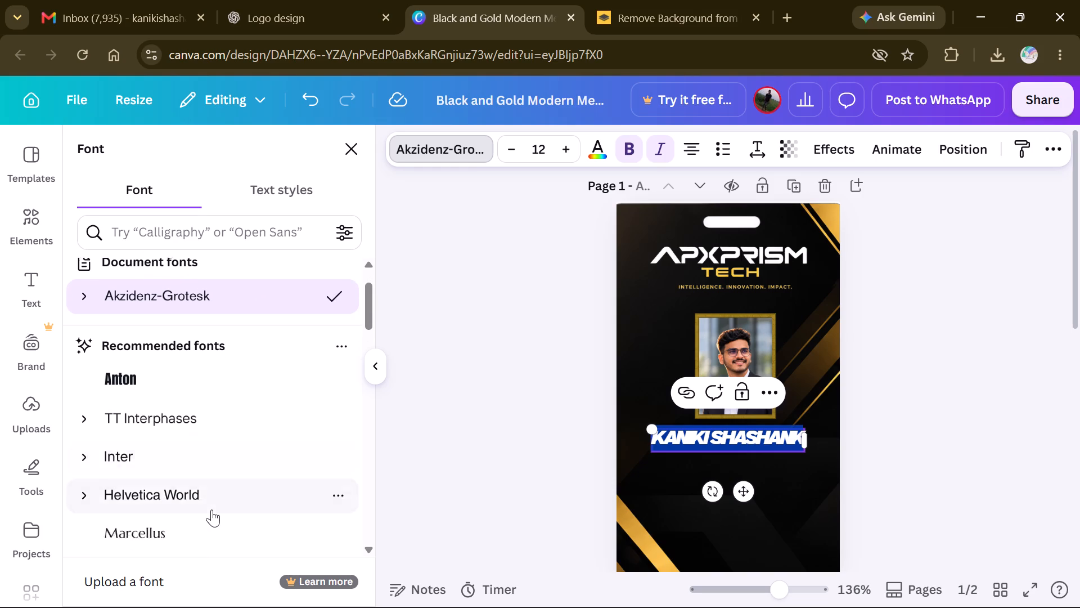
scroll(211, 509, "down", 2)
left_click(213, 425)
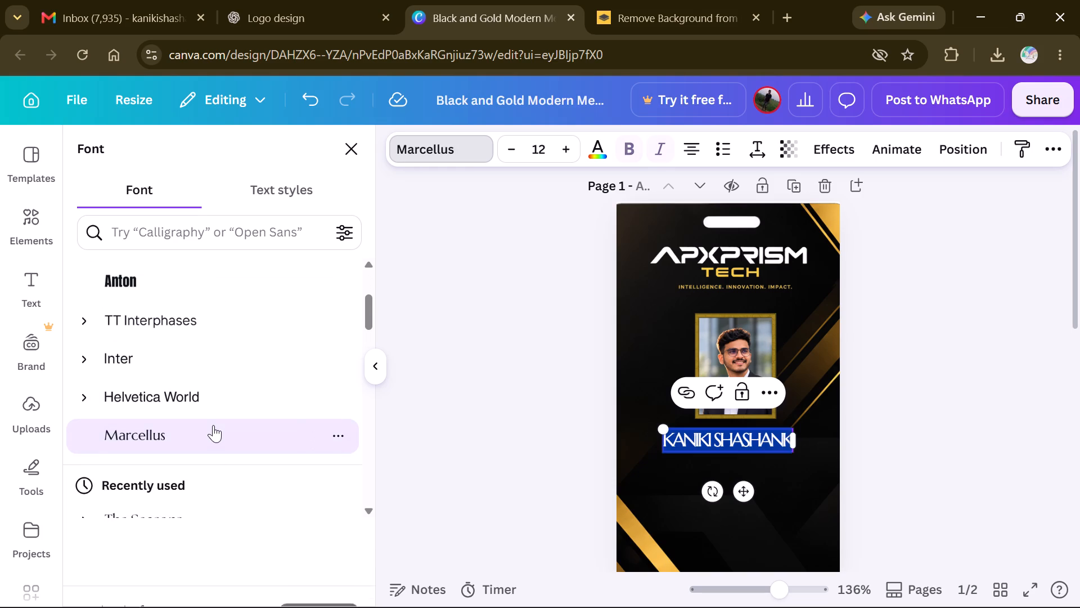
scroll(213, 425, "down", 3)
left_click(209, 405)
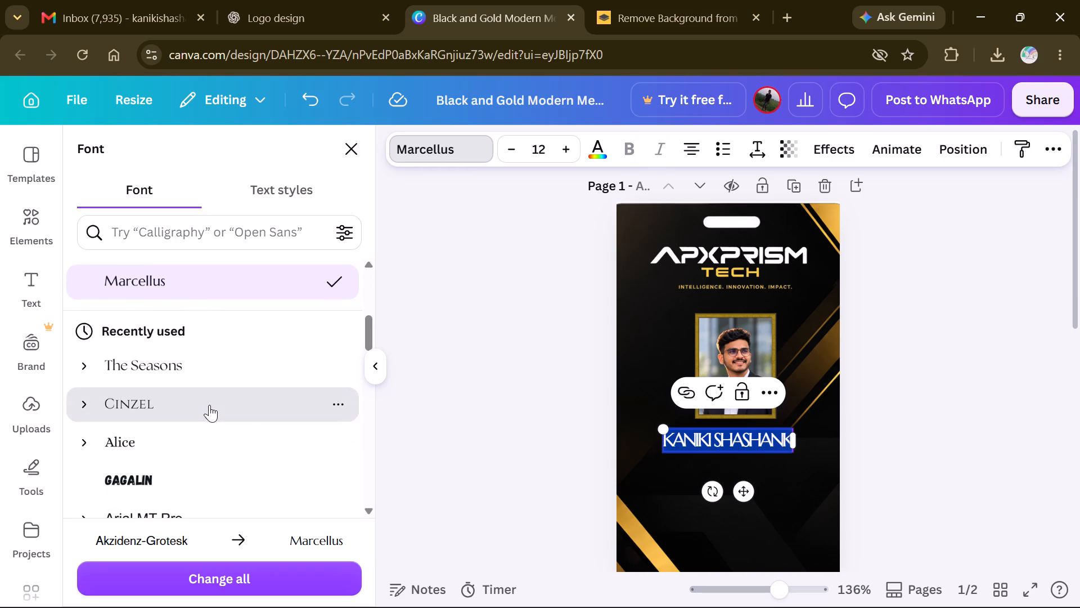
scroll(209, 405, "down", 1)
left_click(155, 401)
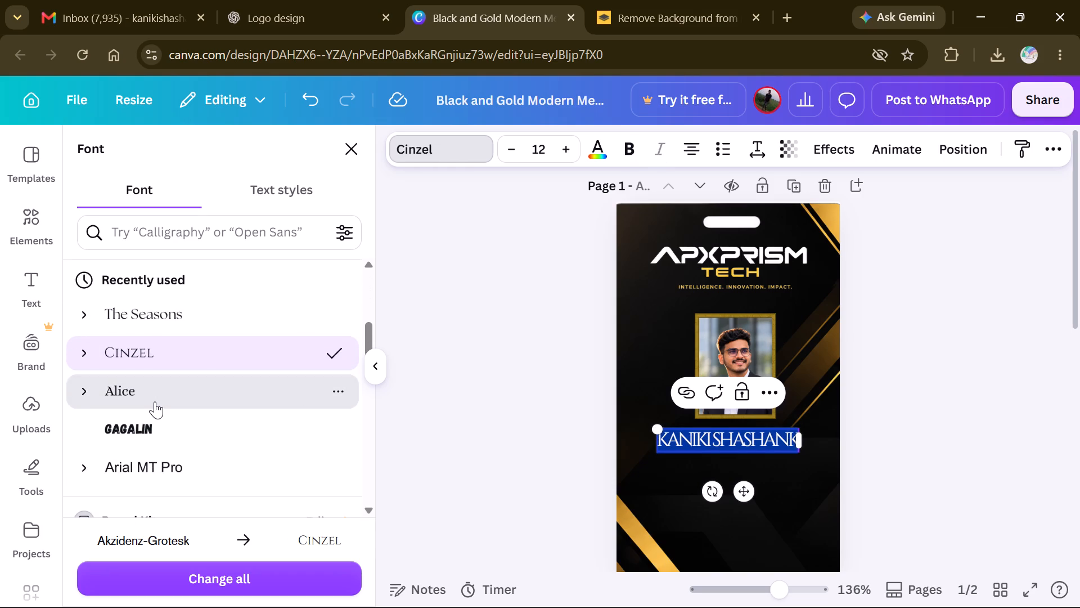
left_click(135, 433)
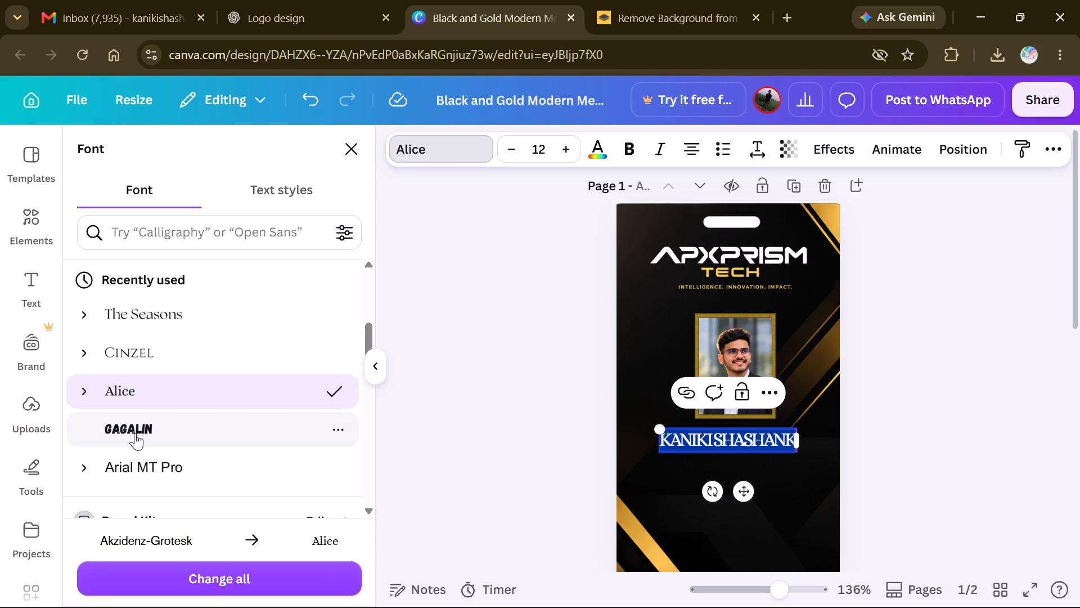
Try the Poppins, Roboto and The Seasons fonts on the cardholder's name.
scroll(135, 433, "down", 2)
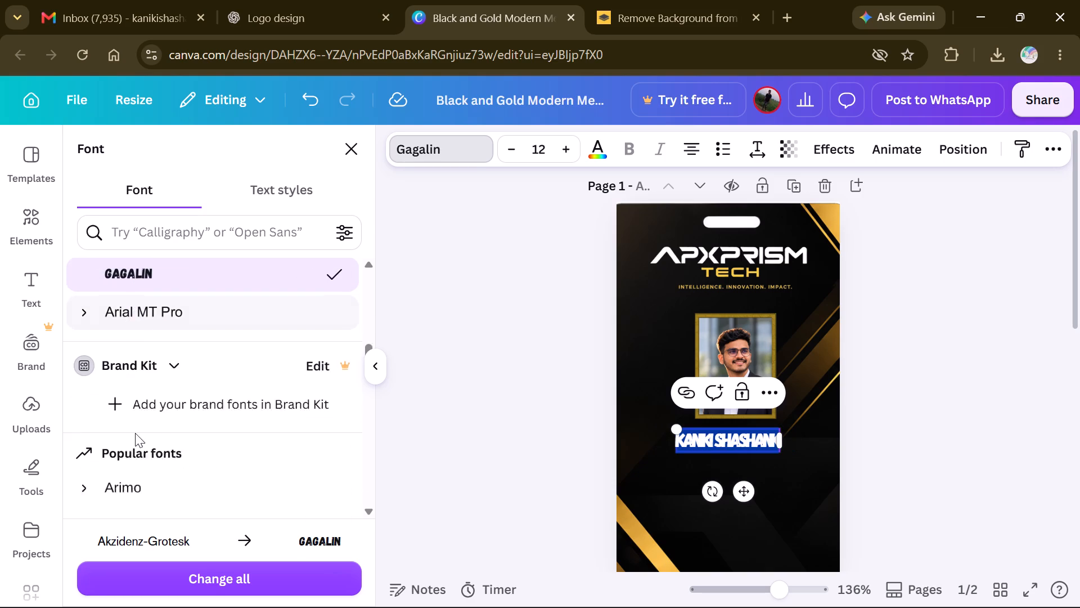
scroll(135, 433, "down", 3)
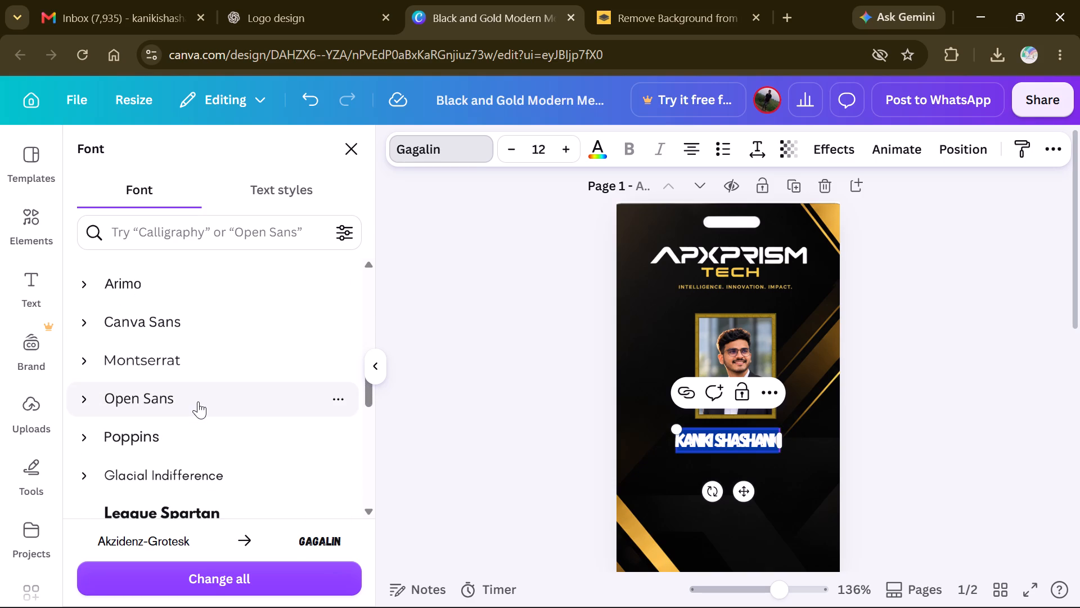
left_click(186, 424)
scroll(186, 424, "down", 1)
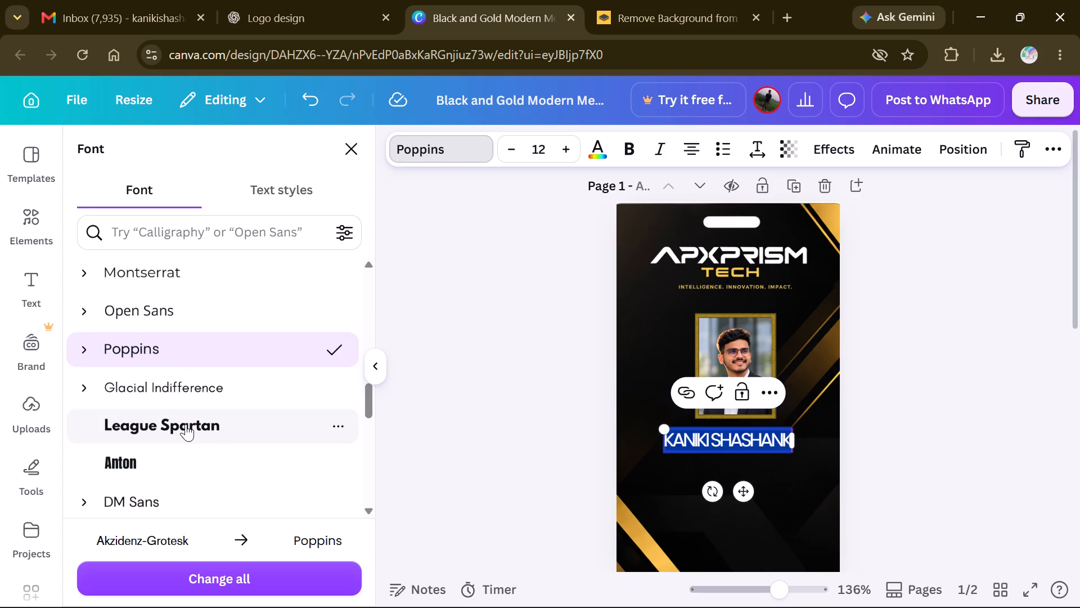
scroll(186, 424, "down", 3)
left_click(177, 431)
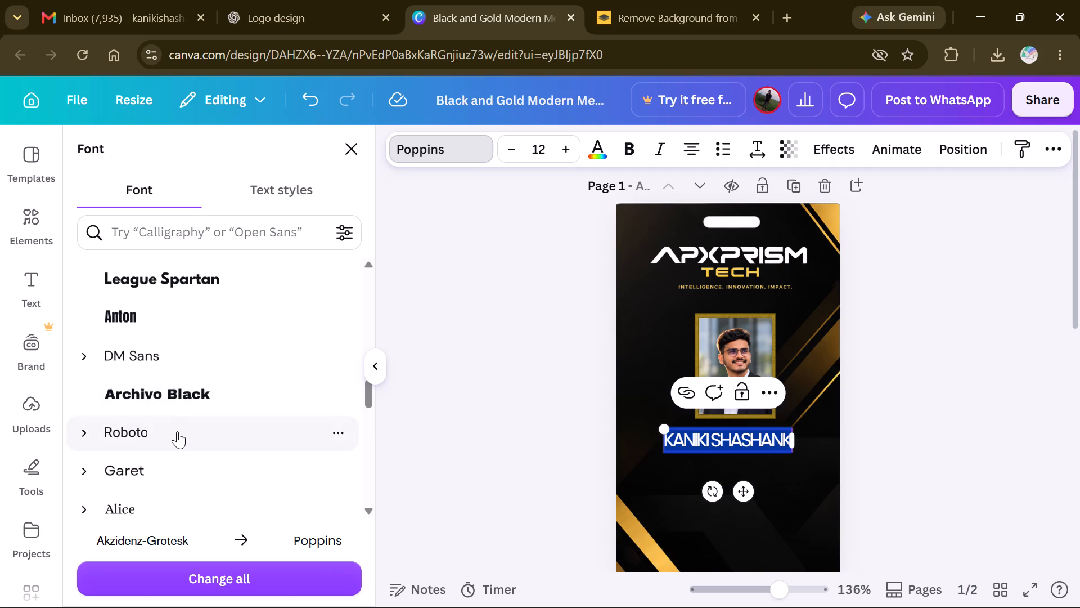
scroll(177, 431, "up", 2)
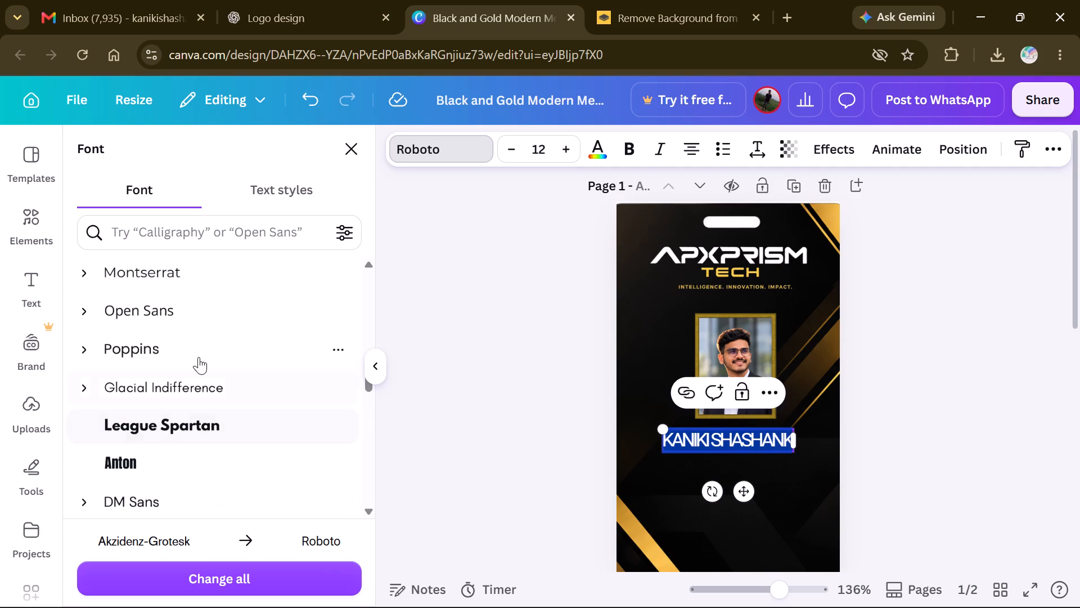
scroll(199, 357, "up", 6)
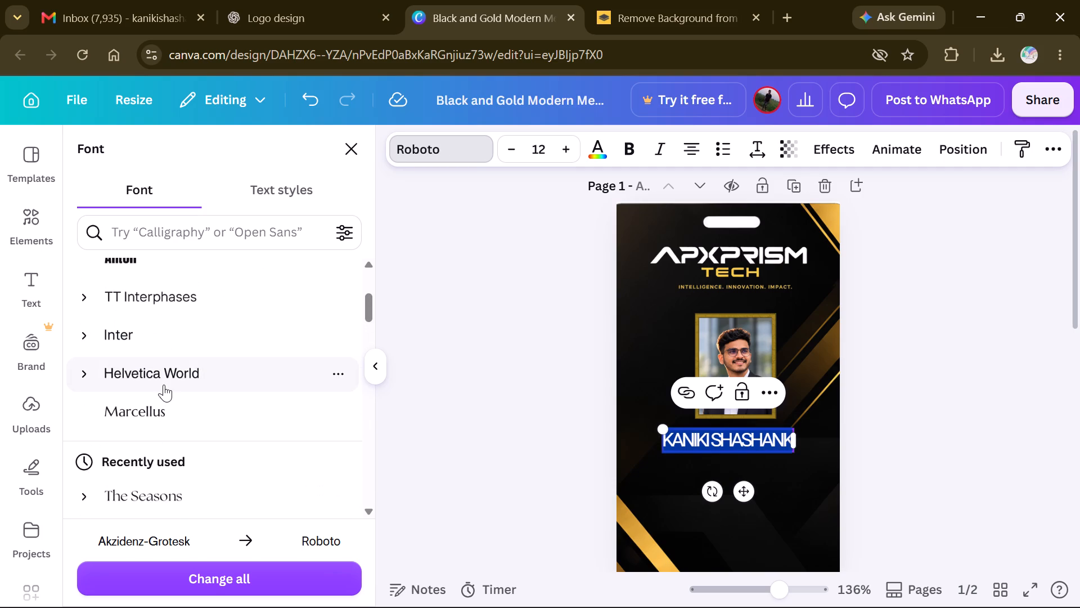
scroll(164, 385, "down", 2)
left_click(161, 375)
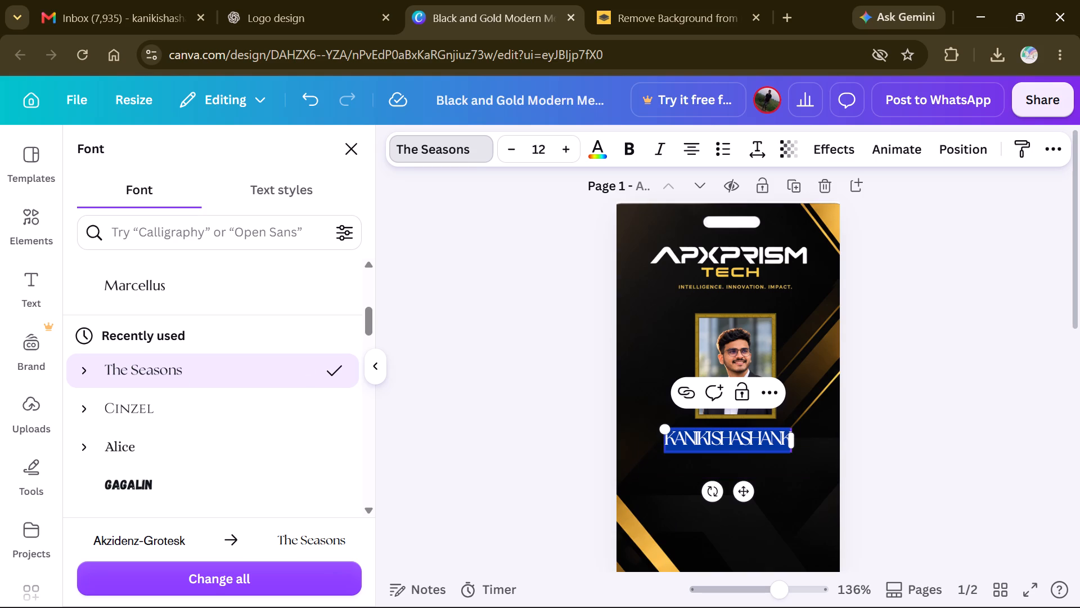
Widen the name's text box beyond both ends of the text while keeping the name on one line.
left_click_drag(798, 442, 822, 441)
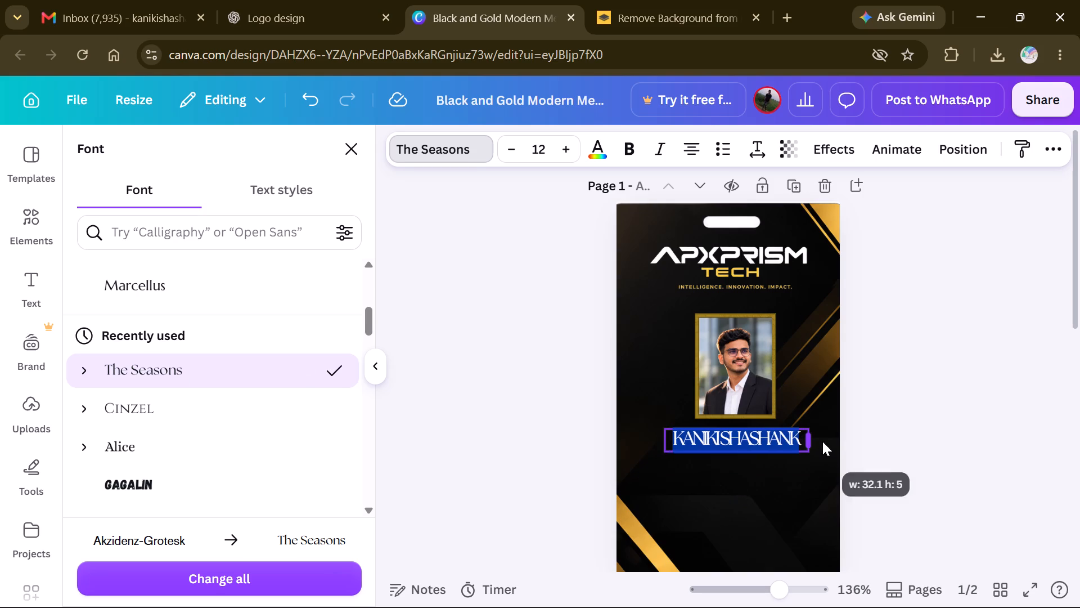
left_click_drag(822, 441, 824, 440)
left_click_drag(743, 440, 721, 451)
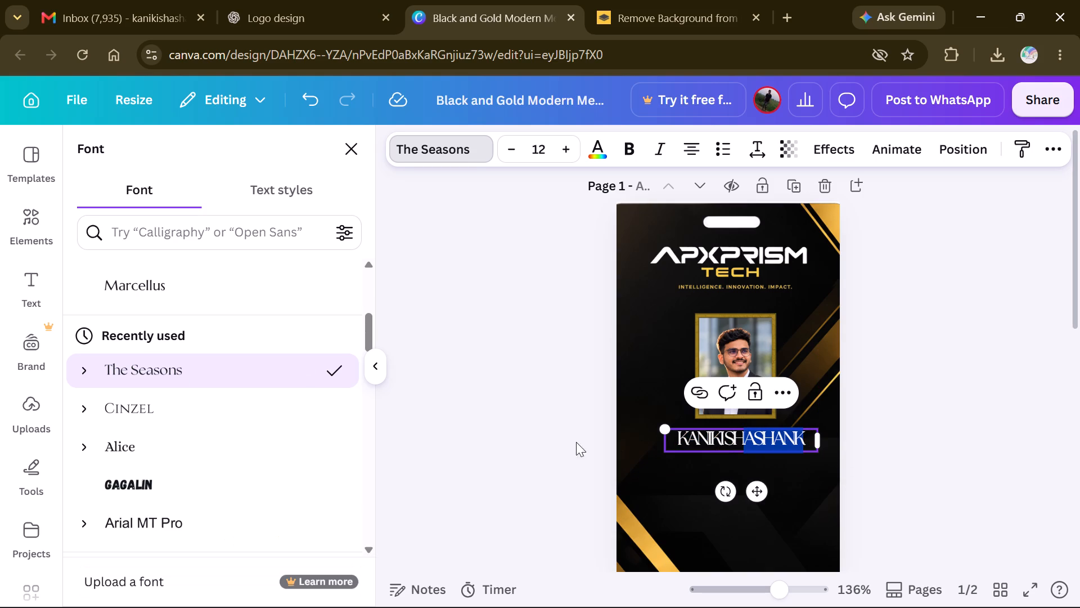
left_click(563, 440)
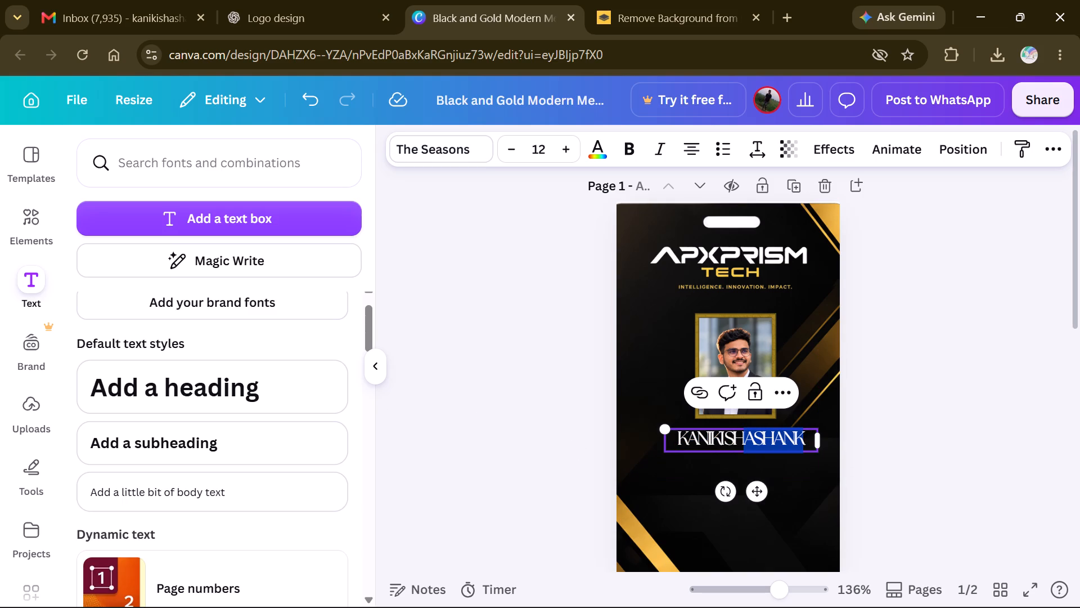
Italicise the whole cardholder's name, try bold on it, and set its font size to 7.
left_click(717, 445)
key("ctrl+a")
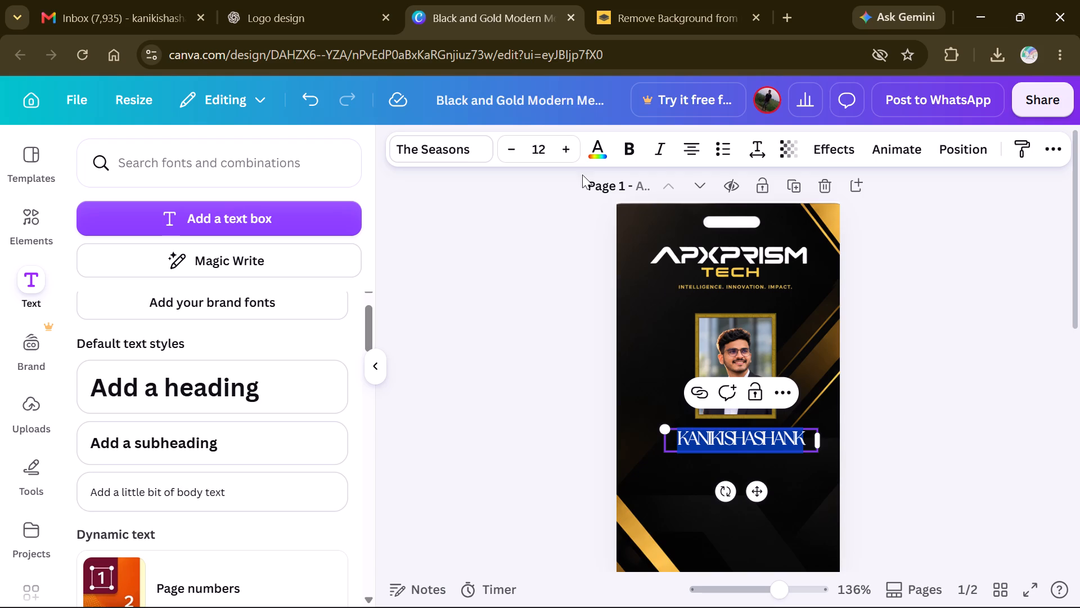
left_click(658, 153)
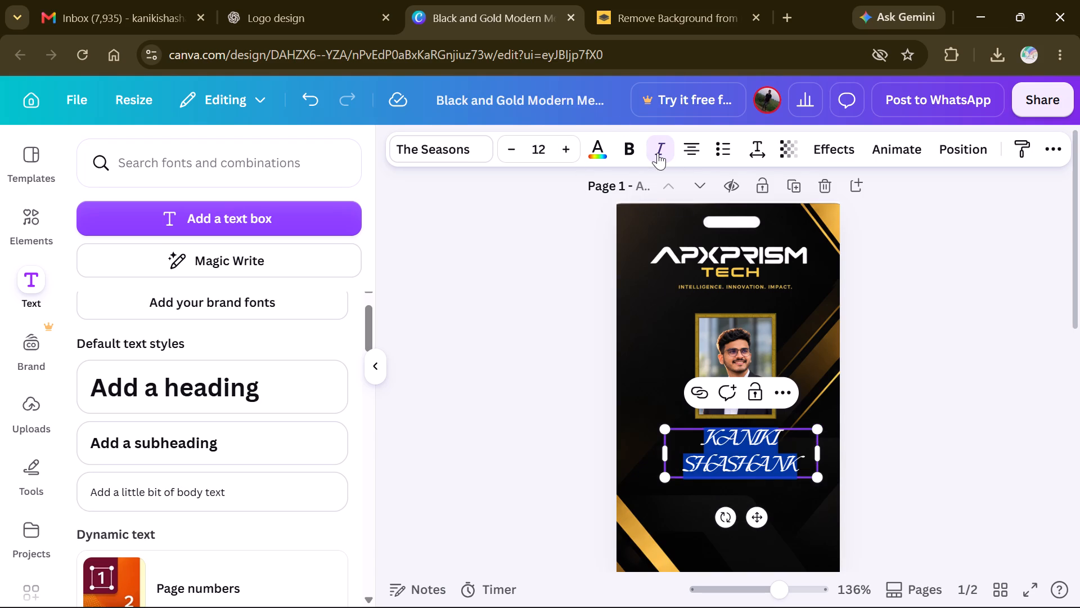
left_click(628, 153)
left_click(628, 153)
triple_click(520, 153)
double_click(520, 153)
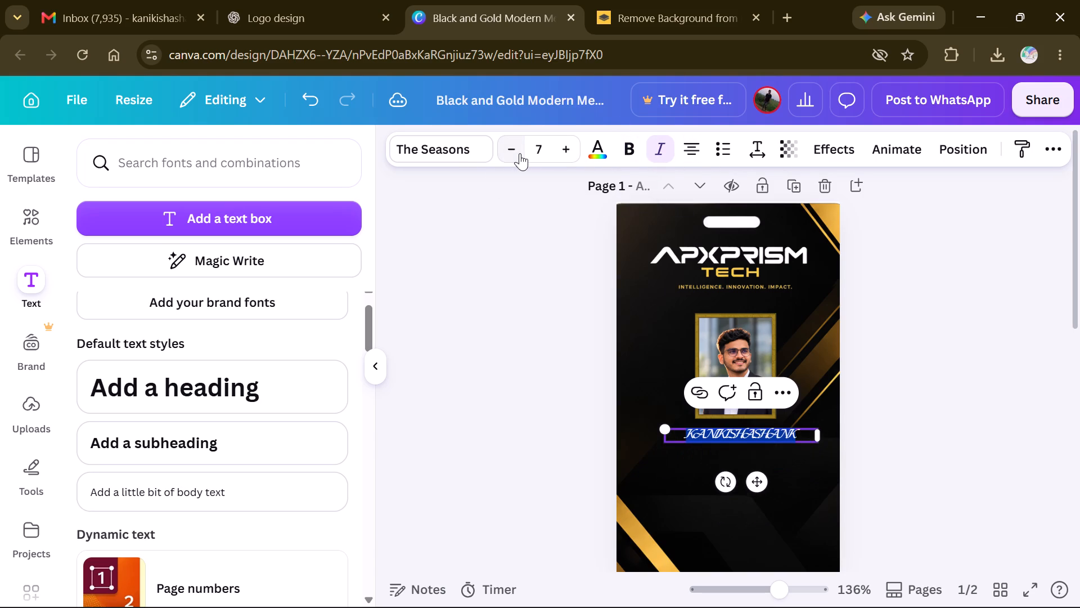
Try Atkinson Hyperlegible and Canva Sans from the Corporate fonts on the name, and set its font to Caladea.
left_click(475, 149)
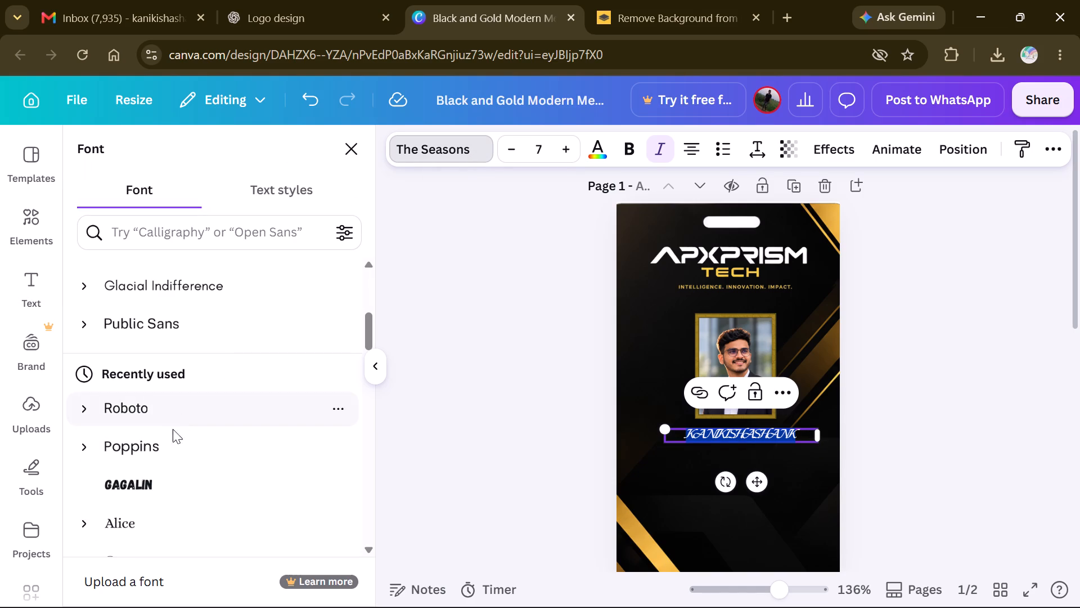
scroll(163, 454, "up", 3)
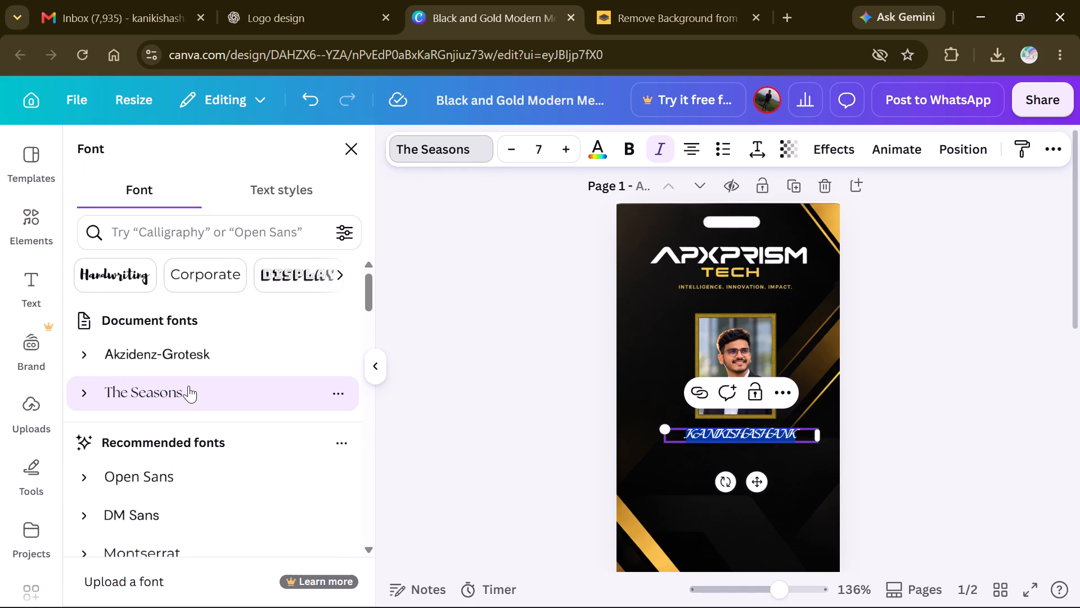
left_click(206, 265)
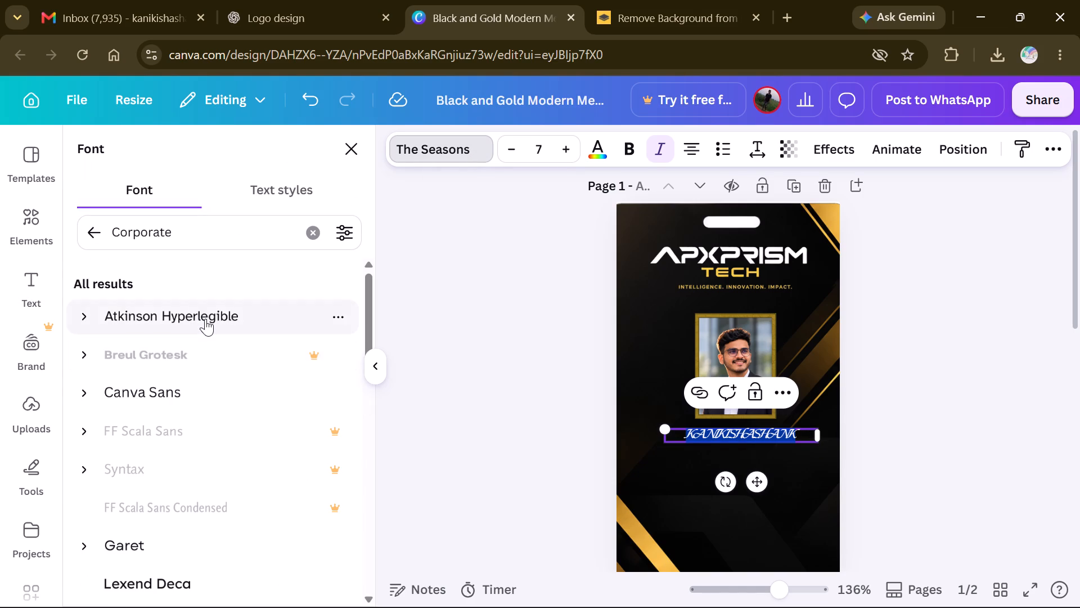
left_click(205, 319)
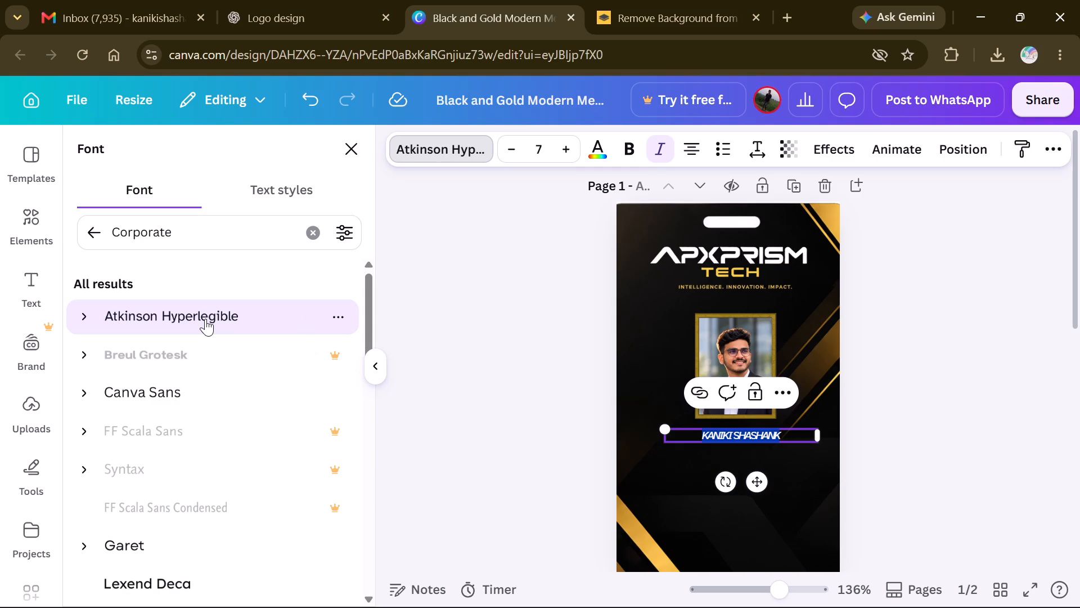
left_click(198, 383)
scroll(198, 383, "down", 2)
scroll(171, 464, "down", 2)
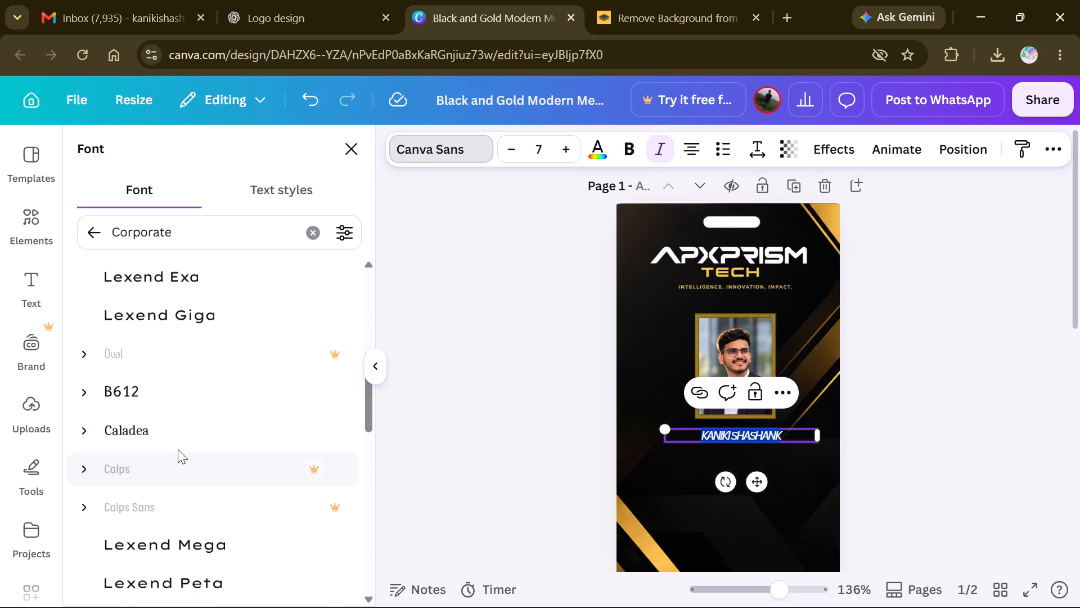
left_click(184, 436)
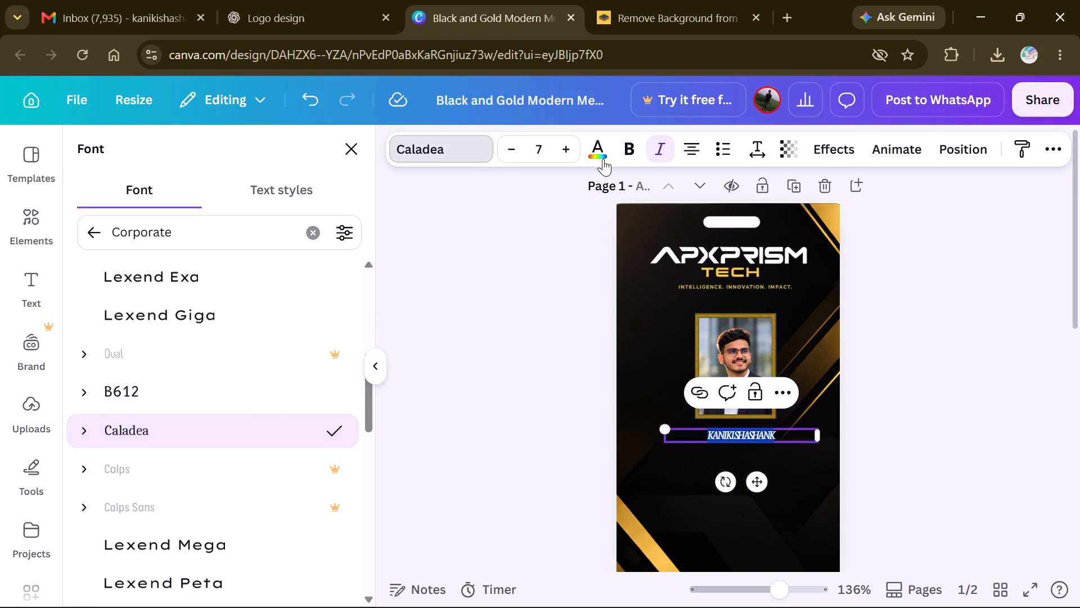
left_click(655, 149)
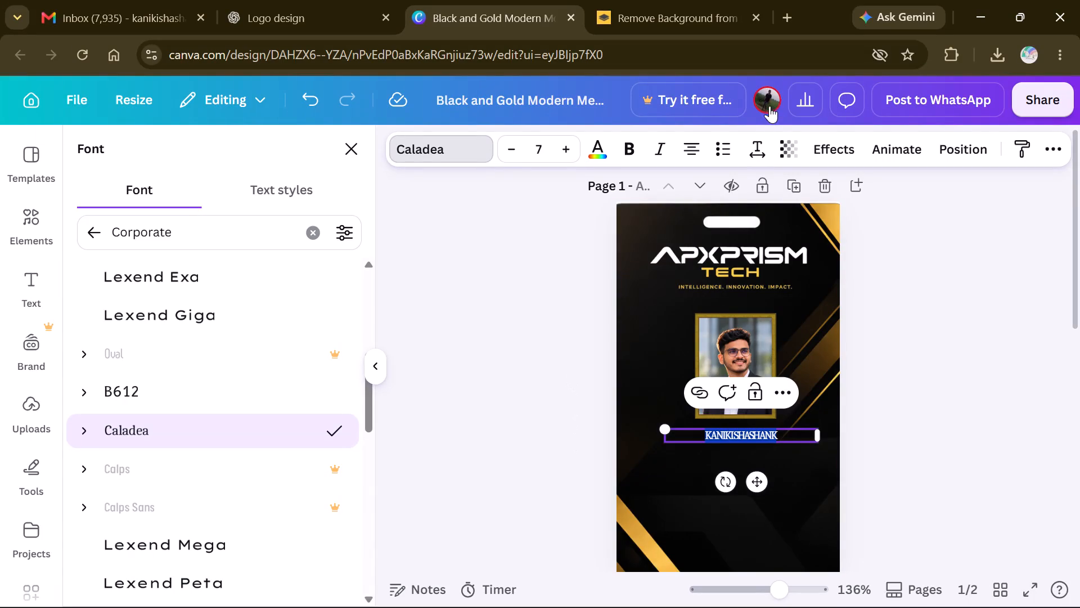
left_click(754, 161)
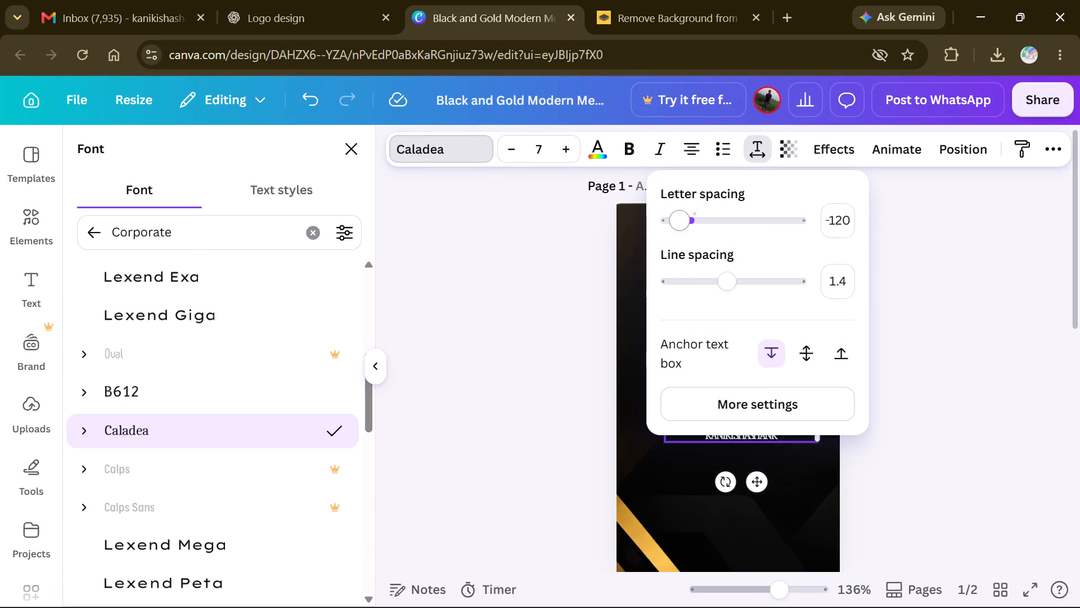
left_click_drag(686, 222, 696, 220)
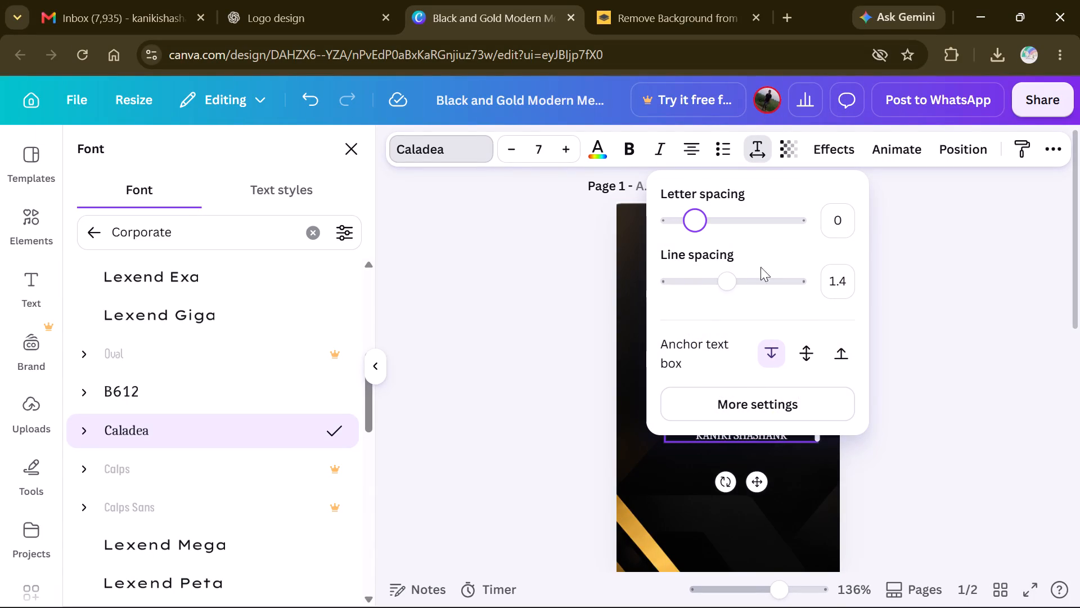
left_click(886, 457)
left_click(897, 448)
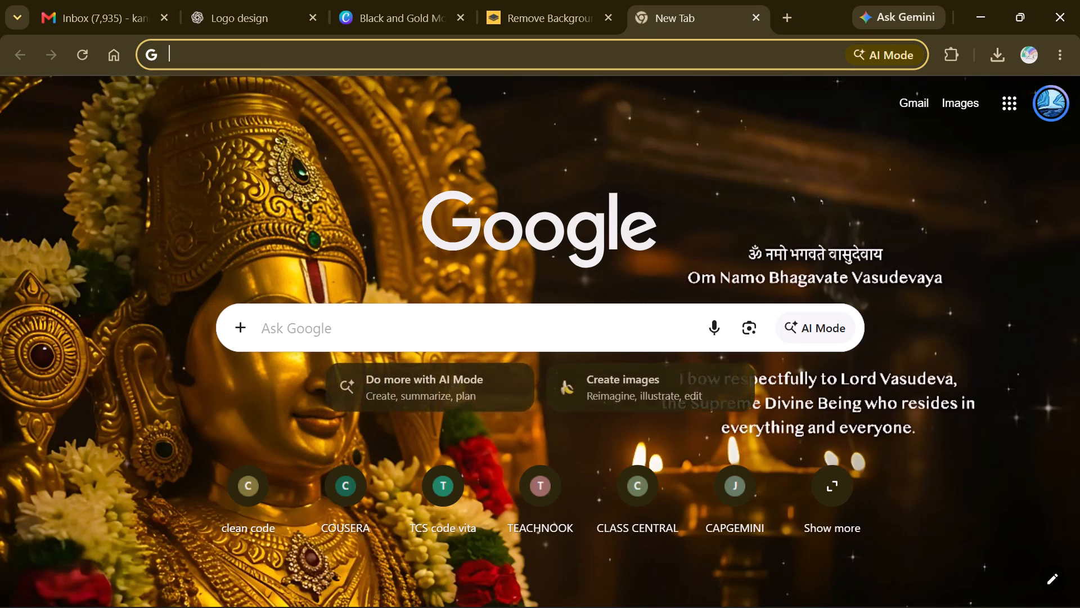
left_click(420, 327)
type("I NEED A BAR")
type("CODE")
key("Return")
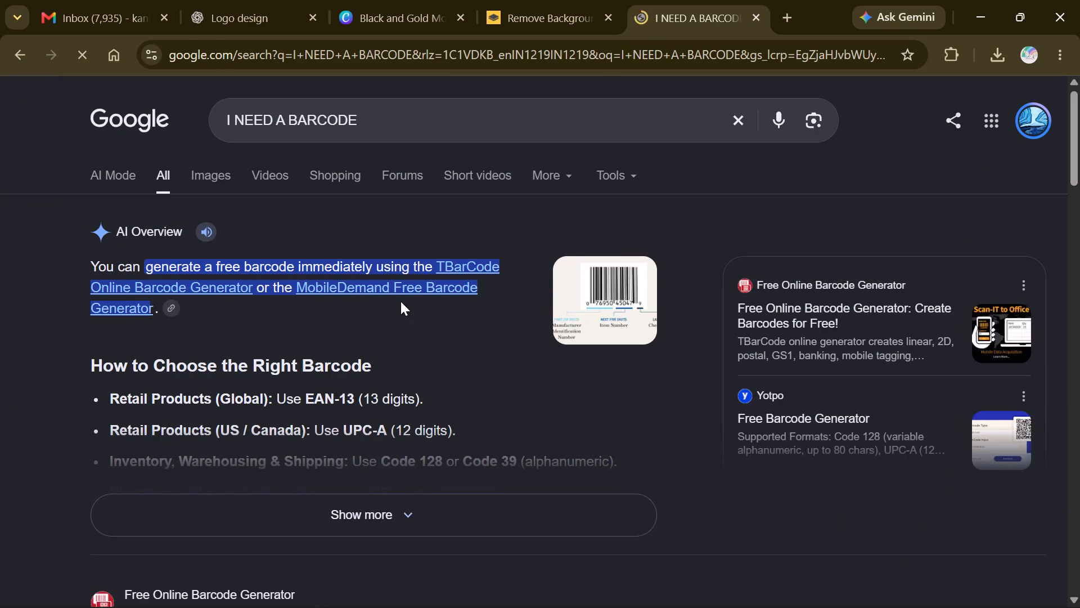
left_click(214, 182)
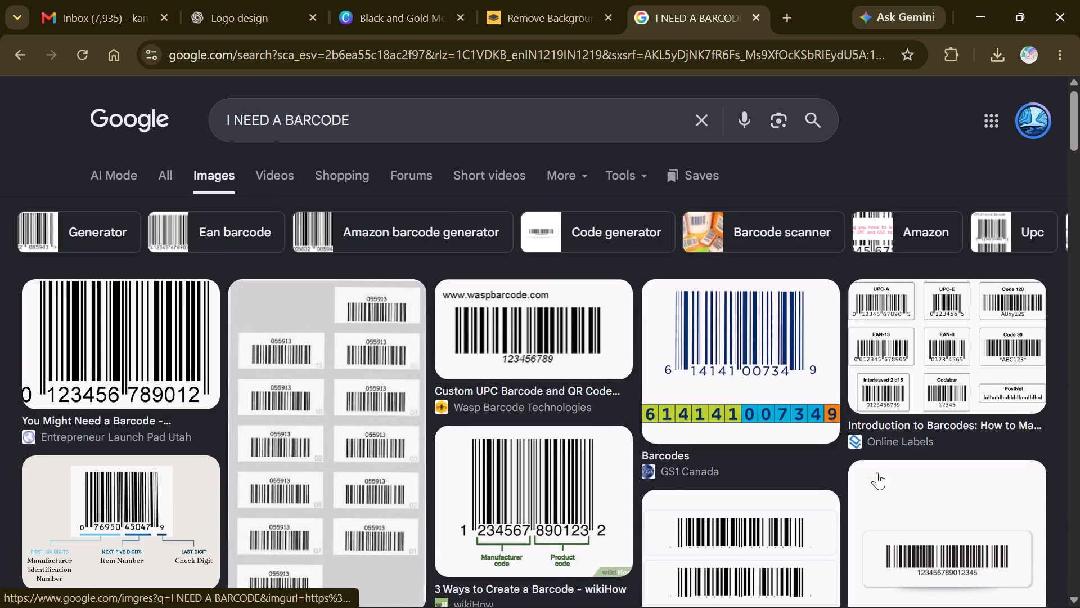
scroll(908, 519, "down", 1)
left_click(479, 251)
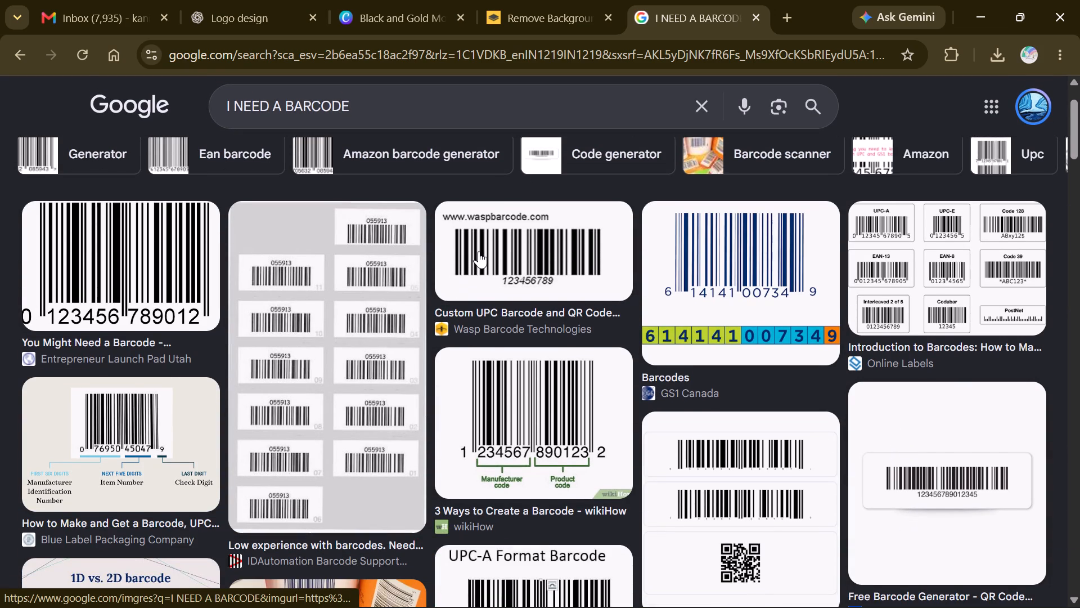
scroll(818, 309, "down", 4)
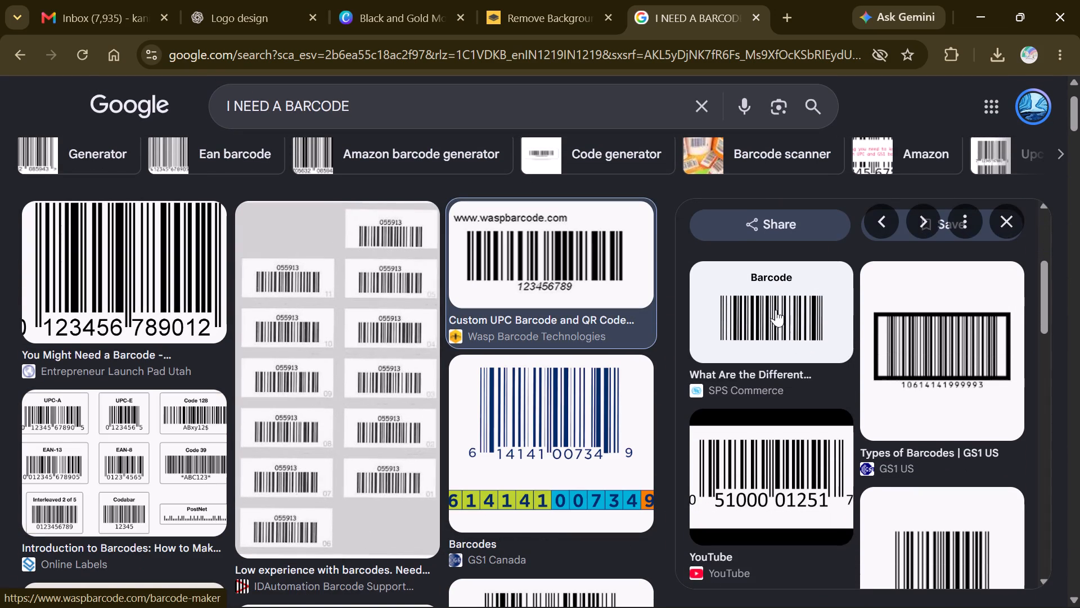
left_click(741, 306)
right_click(821, 329)
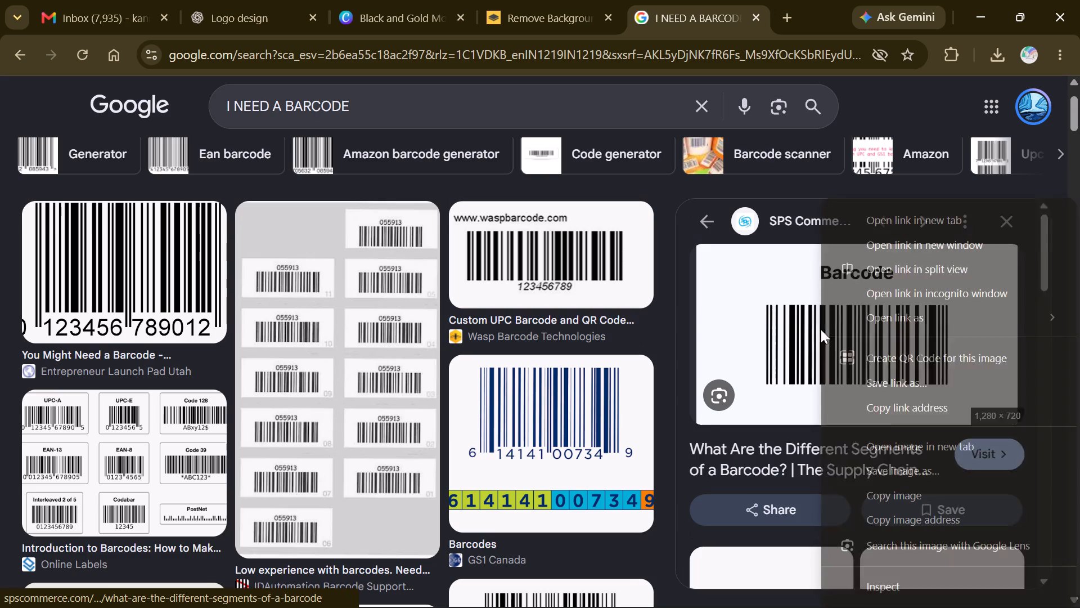
left_click(884, 486)
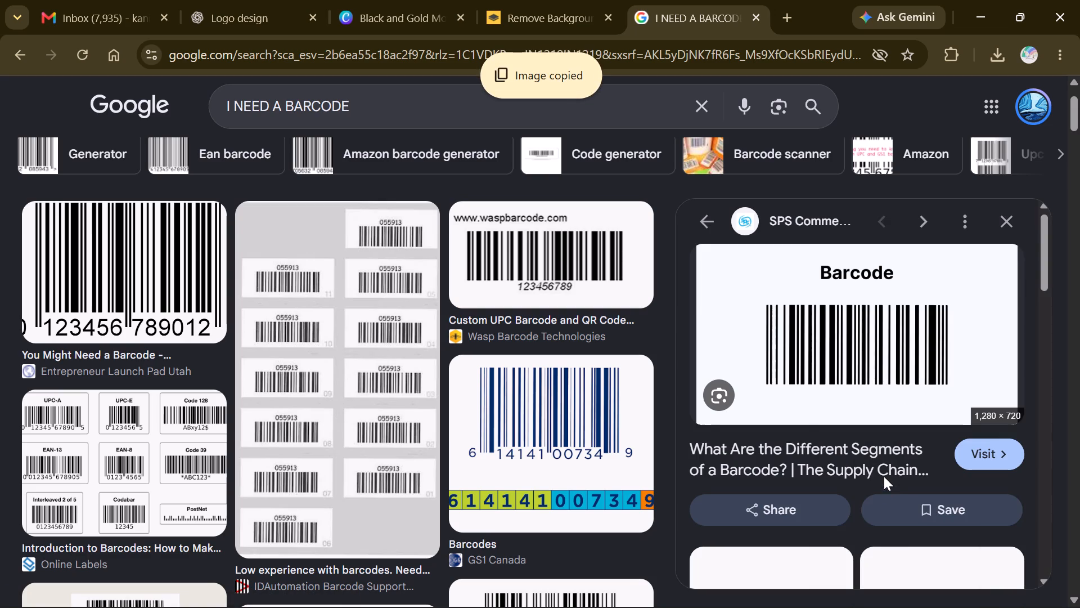
Switch to the Canva design, paste the barcode image onto page 1 and place it below the cardholder's name near the card's bottom edge.
left_click(540, 17)
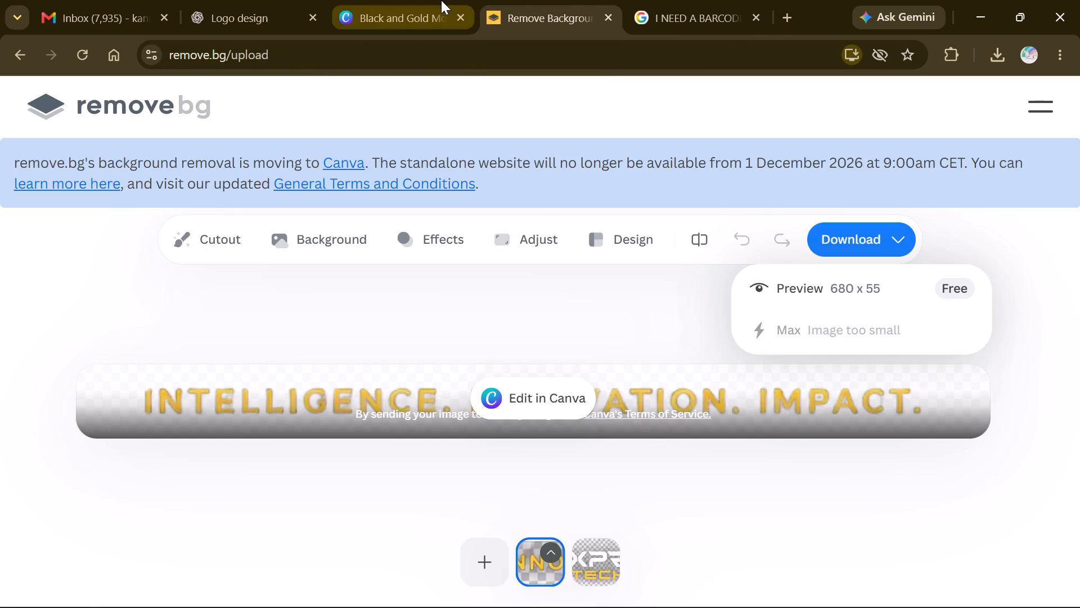
left_click(441, 0)
key("ctrl+v")
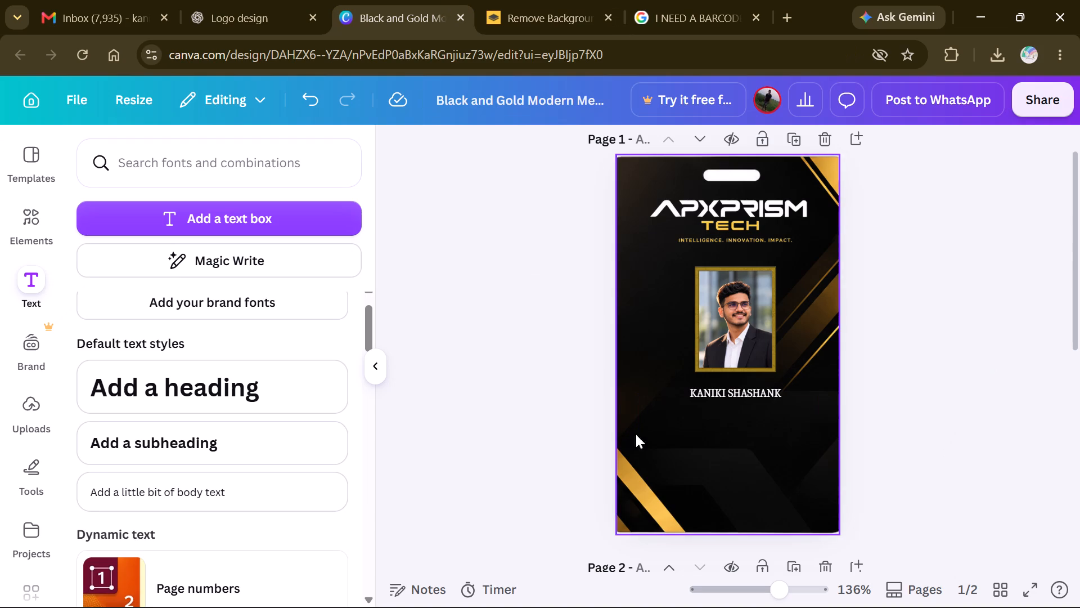
left_click_drag(726, 355, 734, 464)
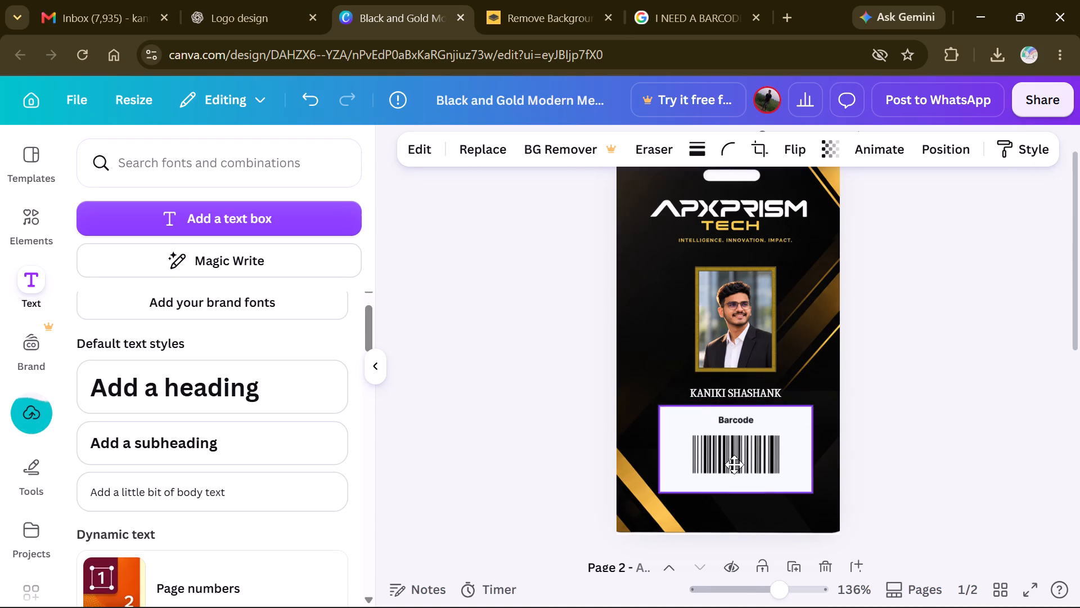
left_click_drag(734, 464, 732, 487)
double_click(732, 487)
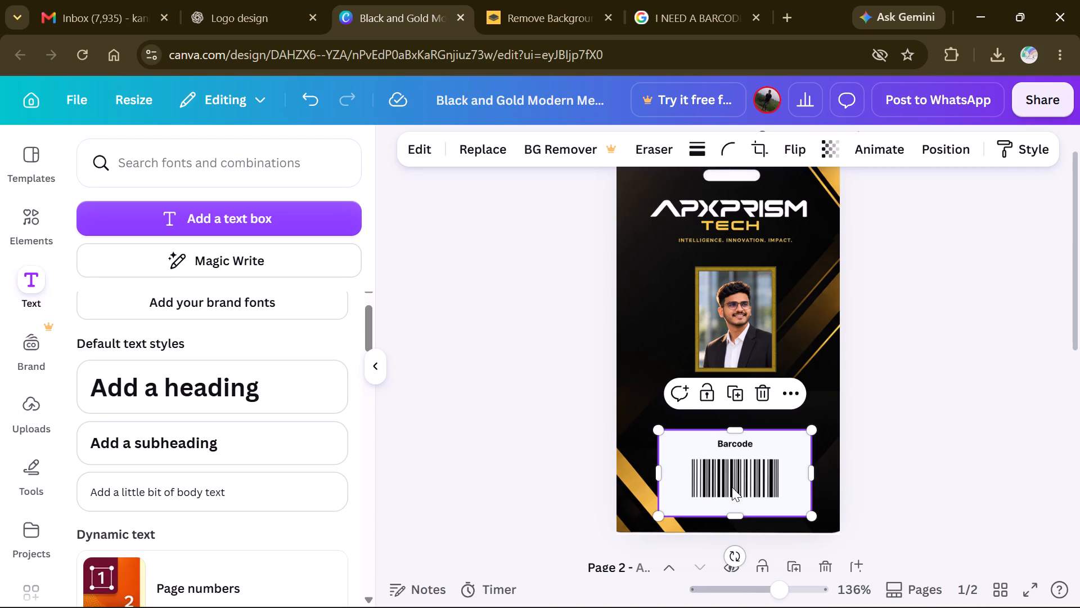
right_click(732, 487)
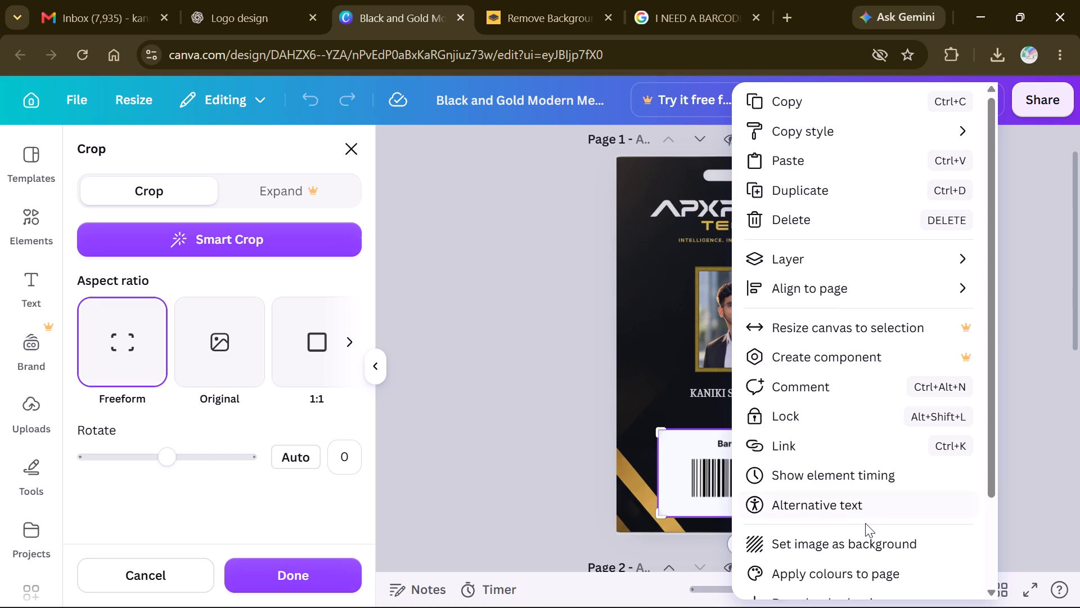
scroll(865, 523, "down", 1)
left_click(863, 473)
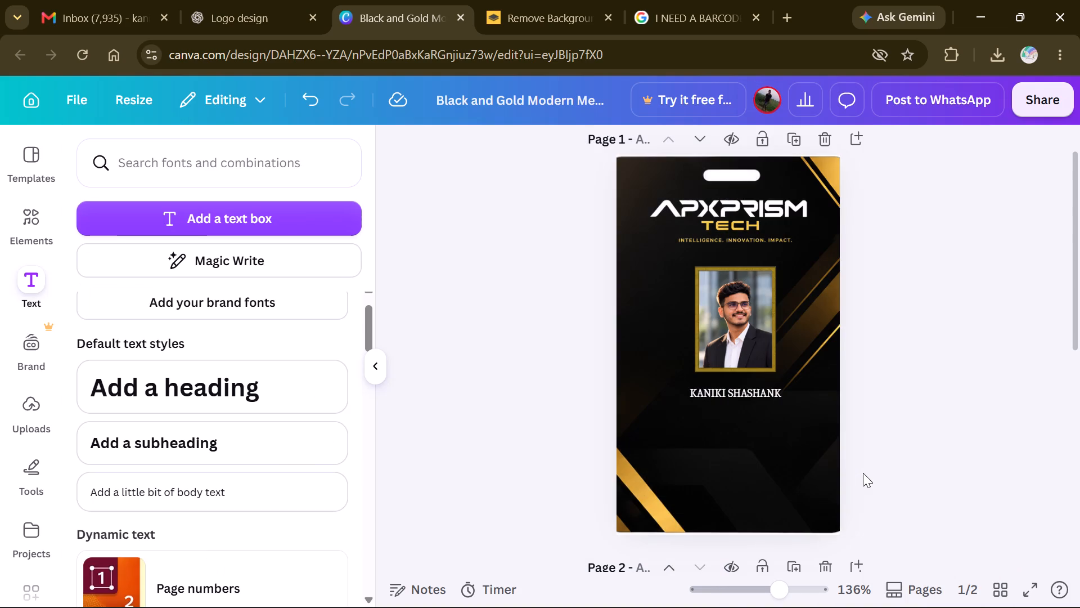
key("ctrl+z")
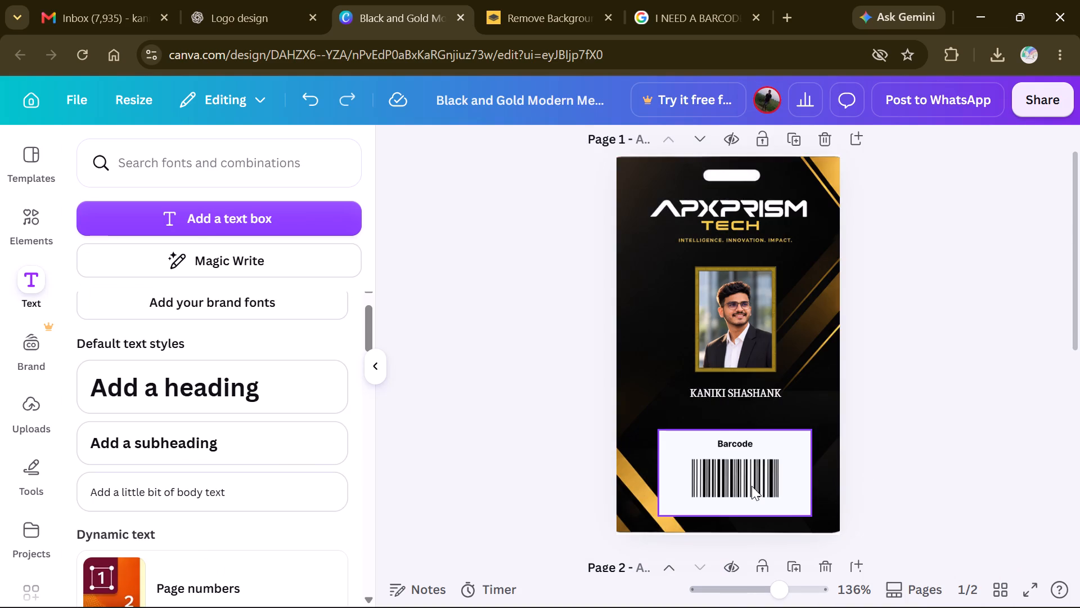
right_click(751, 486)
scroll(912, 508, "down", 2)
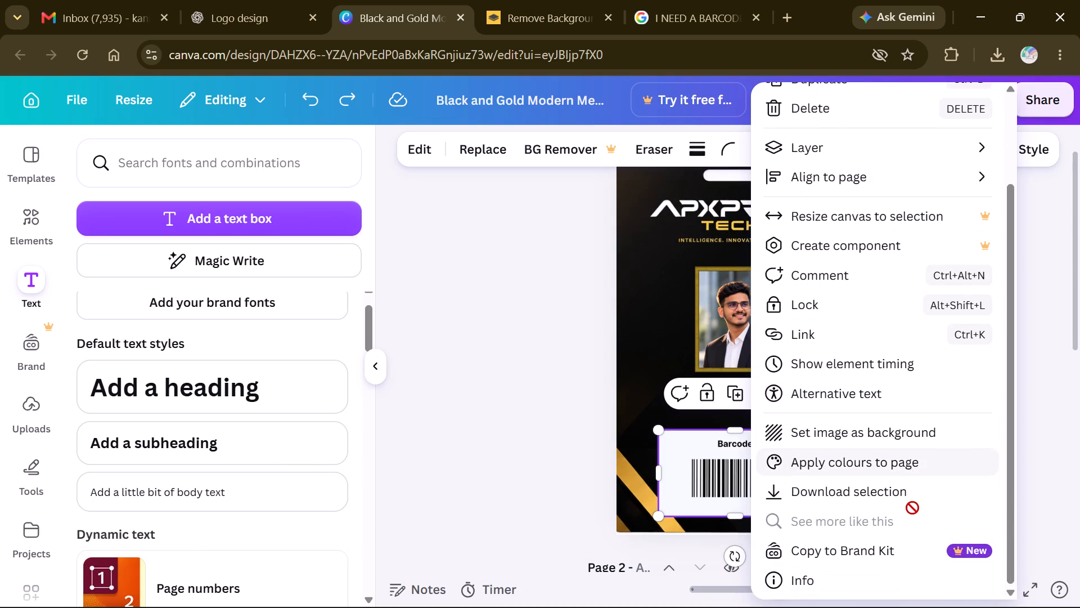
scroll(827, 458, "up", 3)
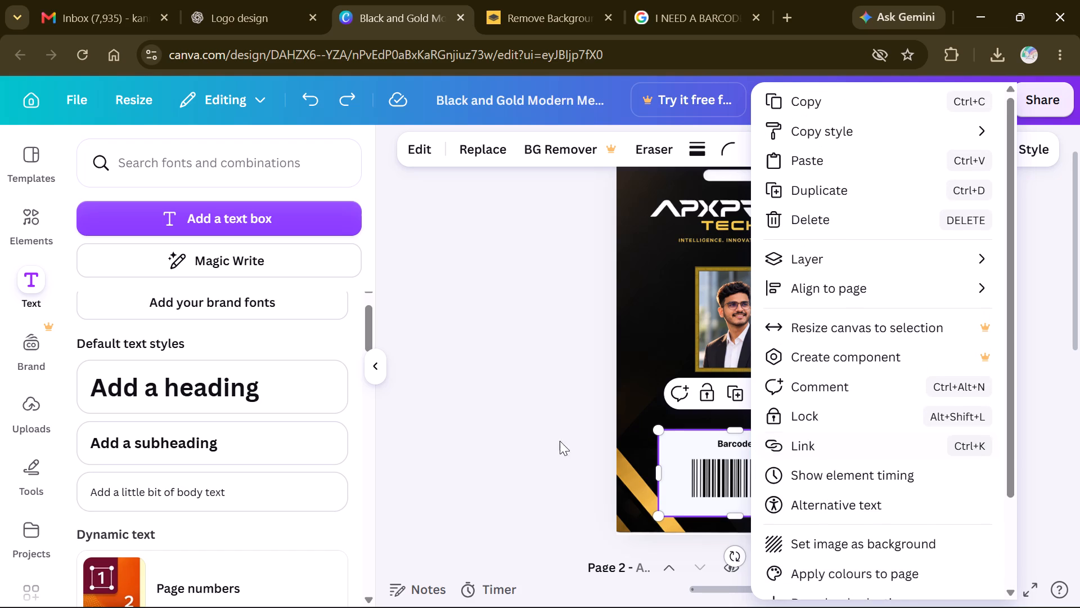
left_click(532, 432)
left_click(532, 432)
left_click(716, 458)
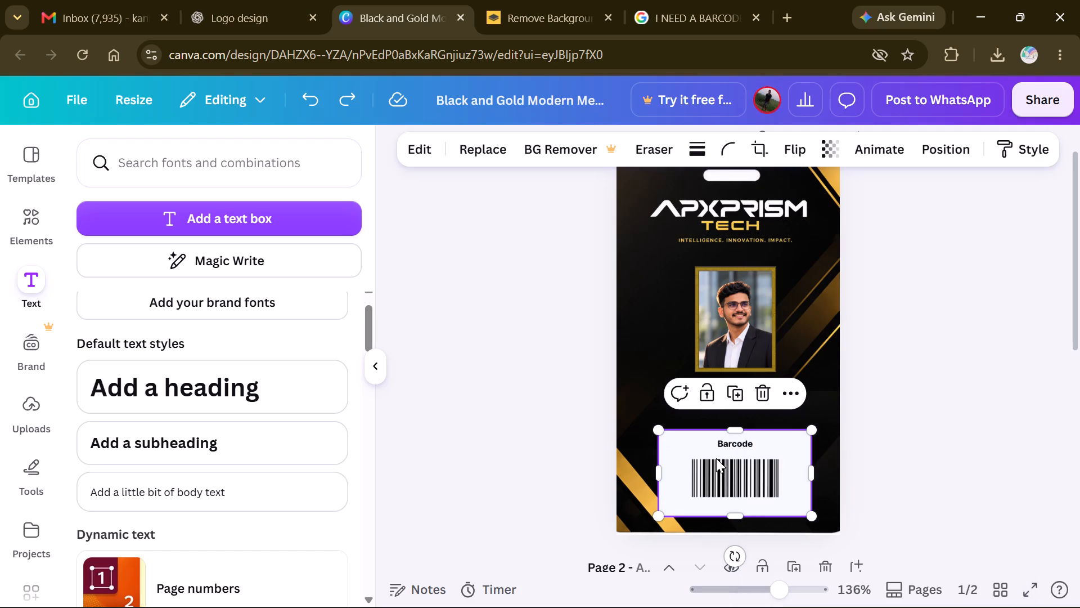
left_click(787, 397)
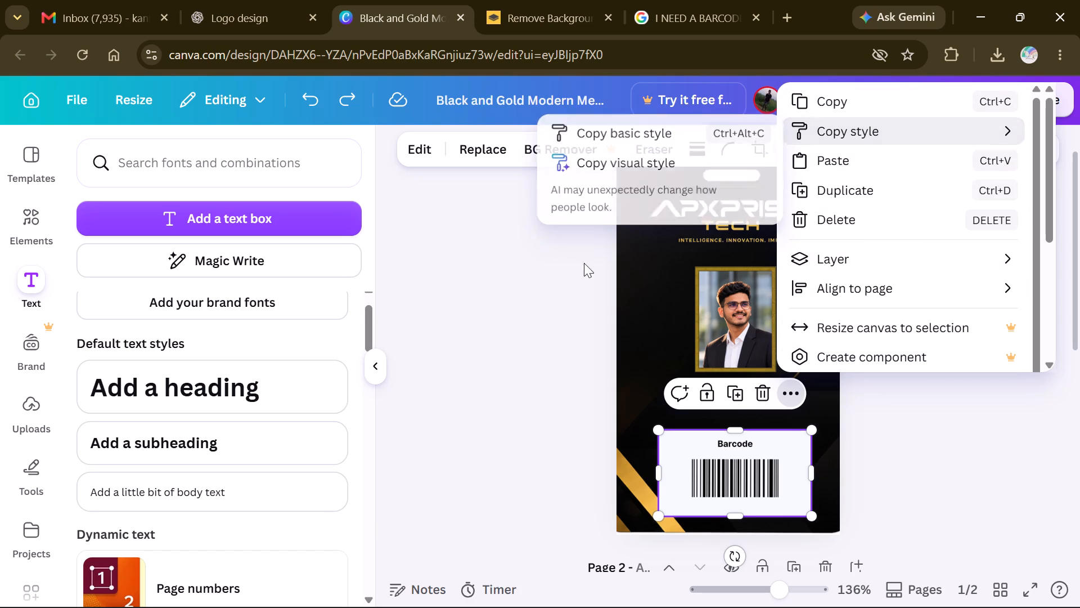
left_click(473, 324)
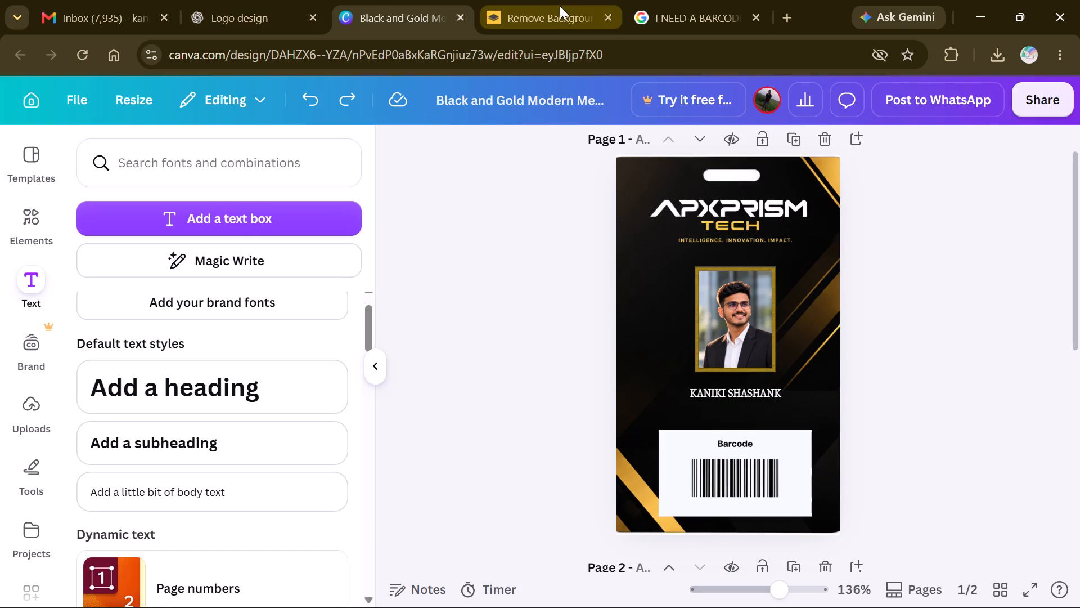
Switch to the Google Images results and save the SPS Commerce barcode image to the Desktop as Barcode.png.
left_click(640, 0)
right_click(892, 300)
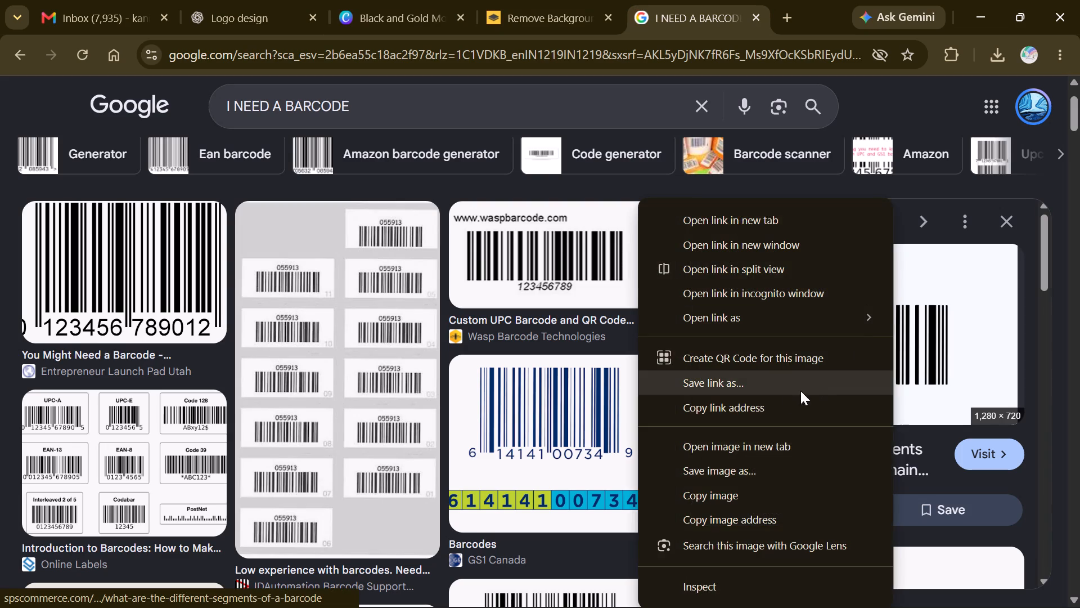
left_click(712, 474)
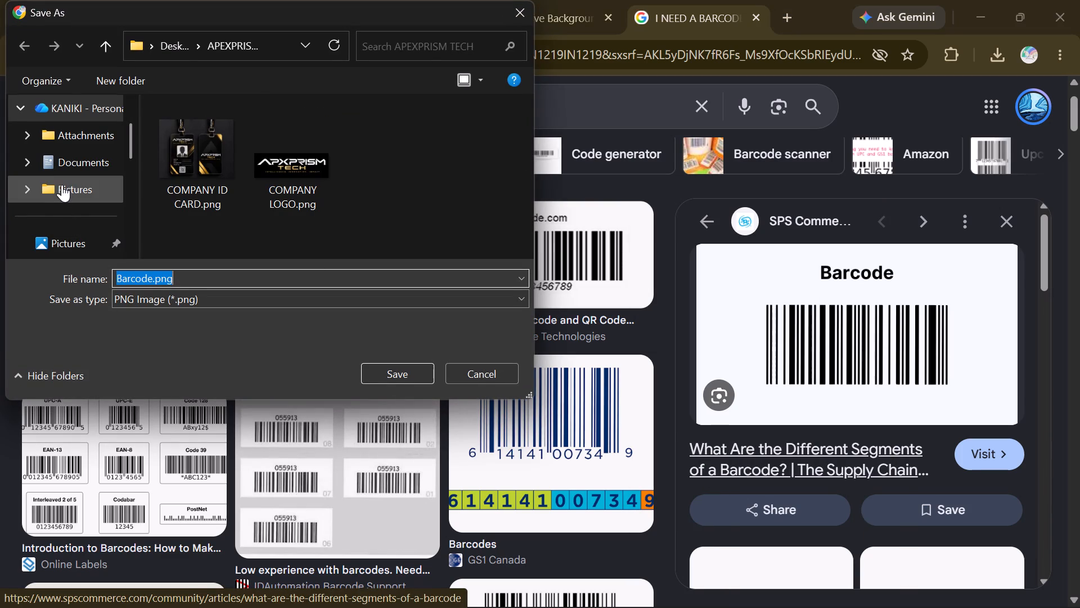
scroll(60, 212, "up", 1)
scroll(75, 117, "up", 1)
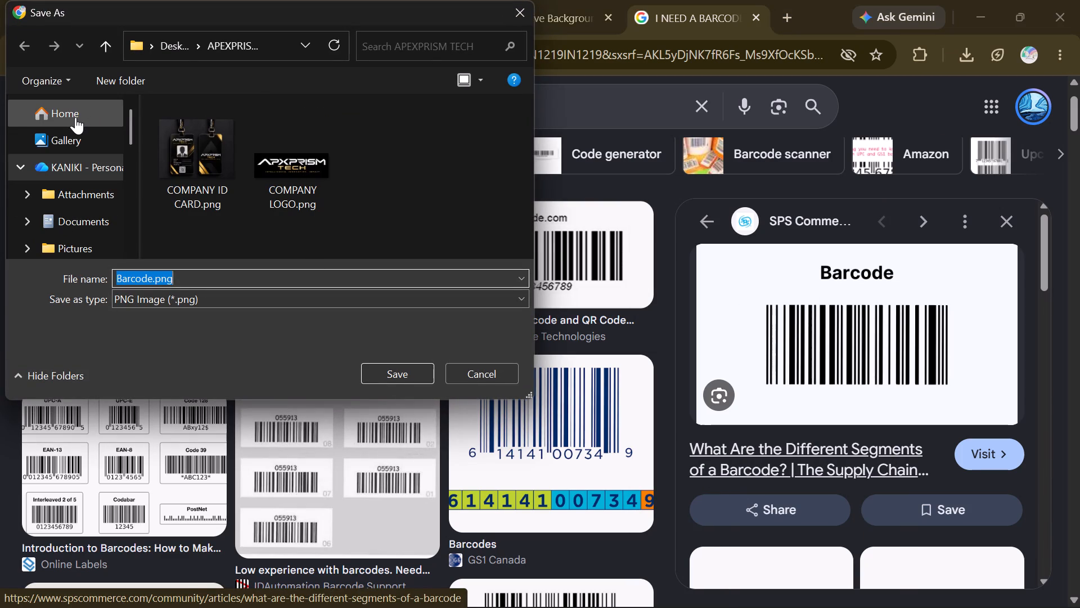
scroll(75, 117, "up", 1)
left_click_drag(128, 138, 132, 155)
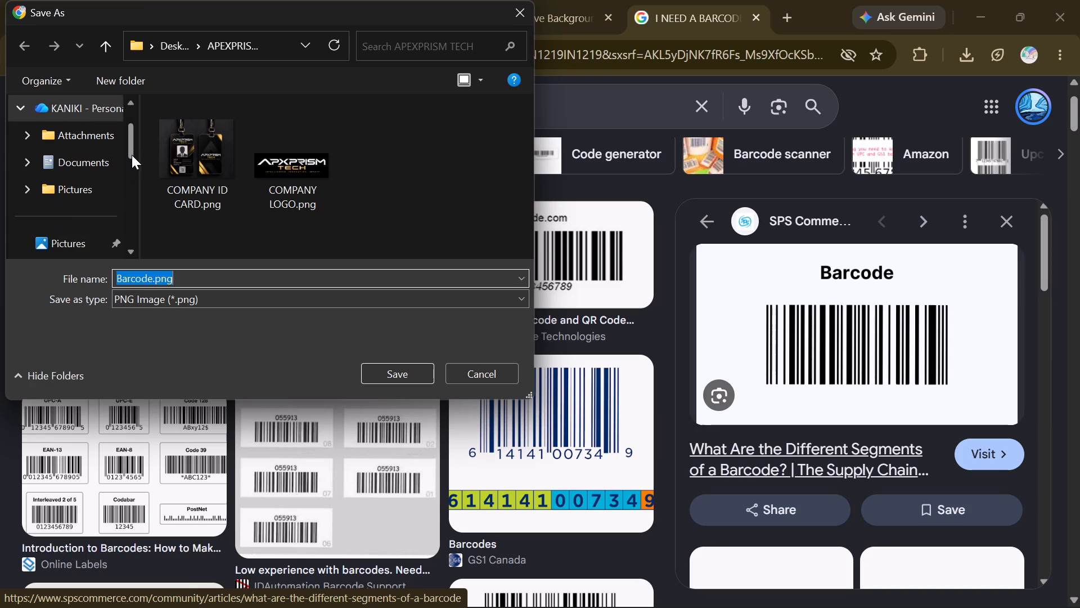
left_click_drag(132, 155, 134, 166)
left_click(63, 209)
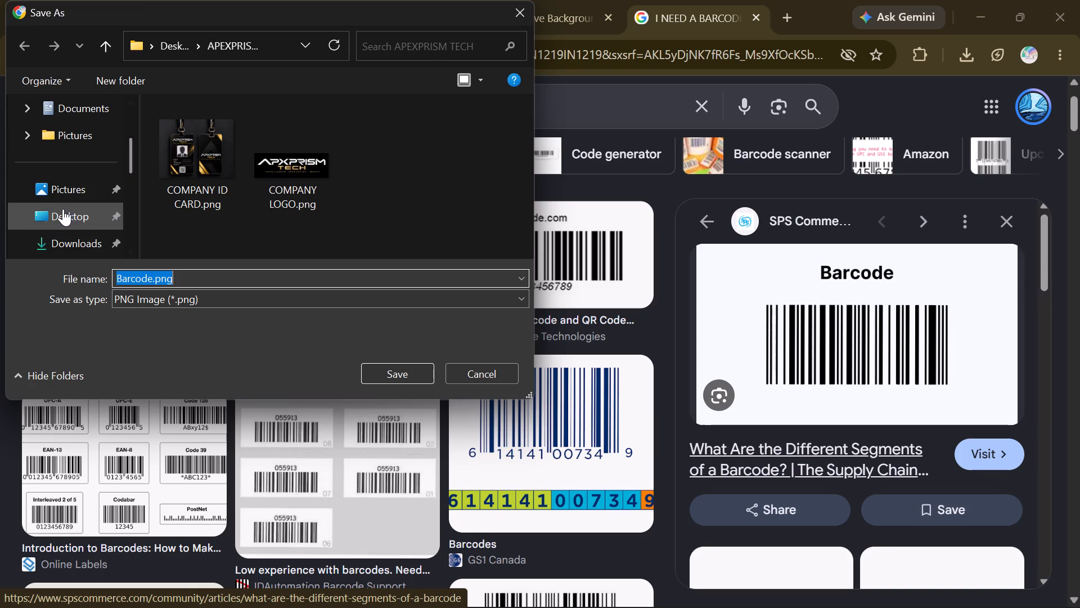
left_click(393, 379)
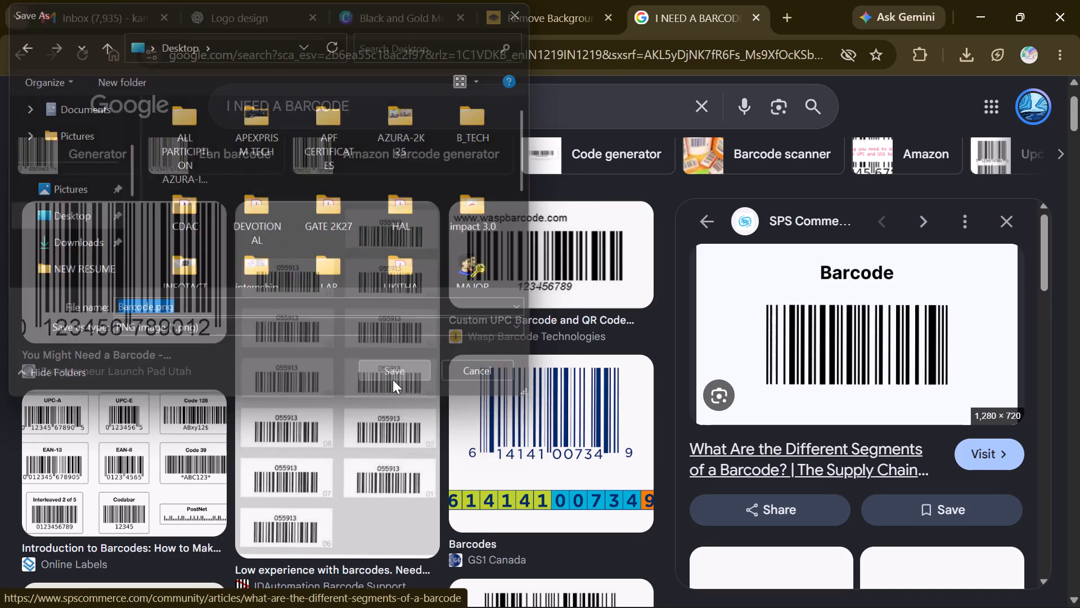
Switch to remove.bg, return to its start page and begin a new image upload for background removal.
left_click(582, 23)
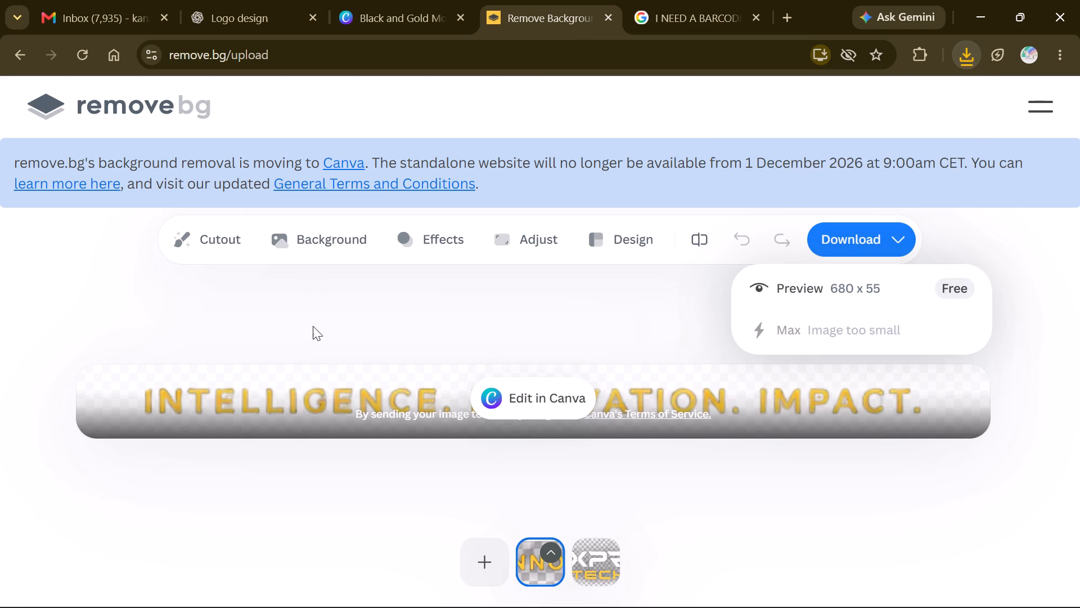
left_click(22, 60)
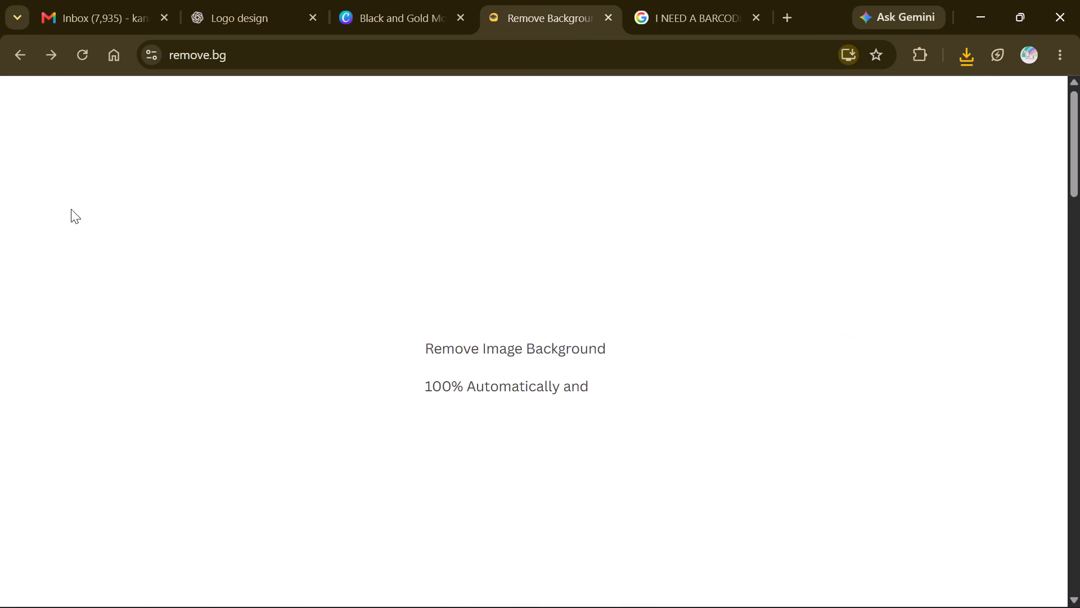
left_click(723, 503)
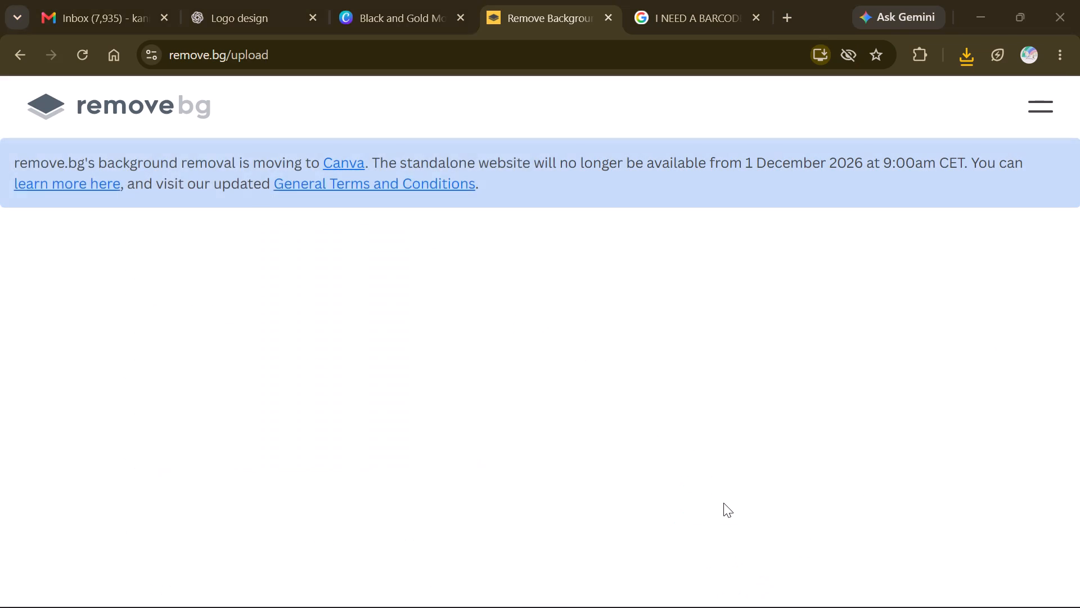